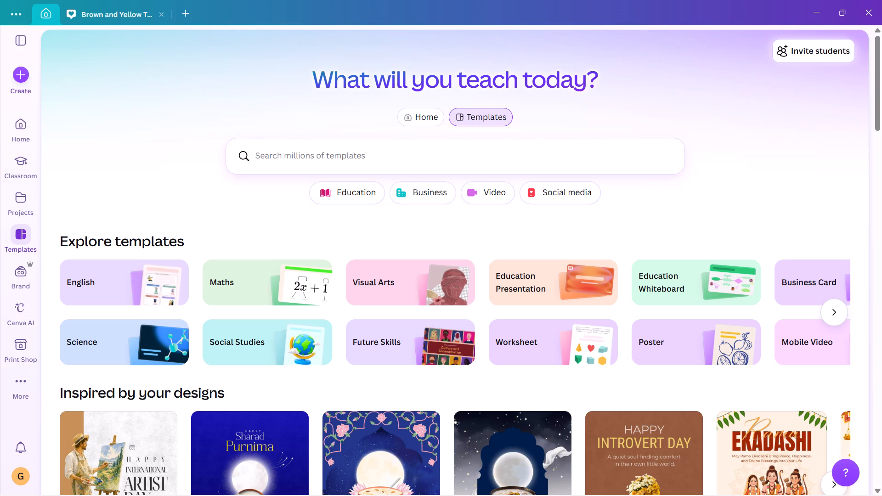
Switch from the templates gallery to the Home view.
{"action": "left_click", "coordinate": [433, 113]}
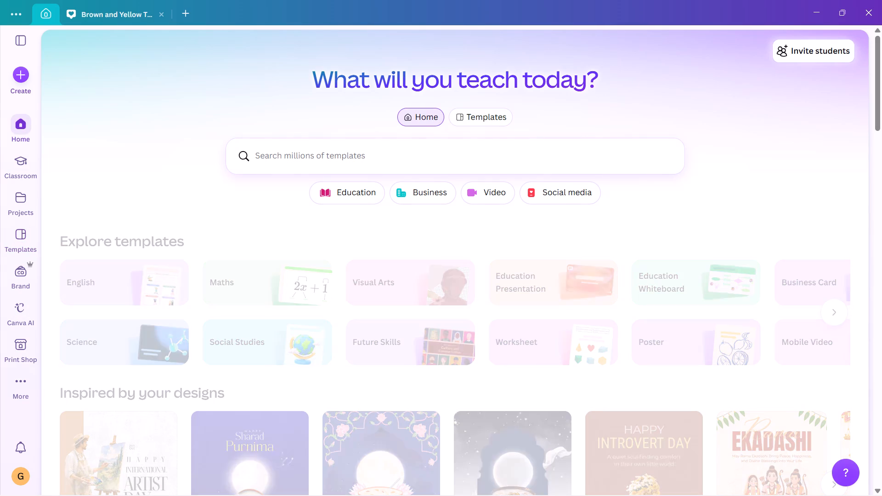
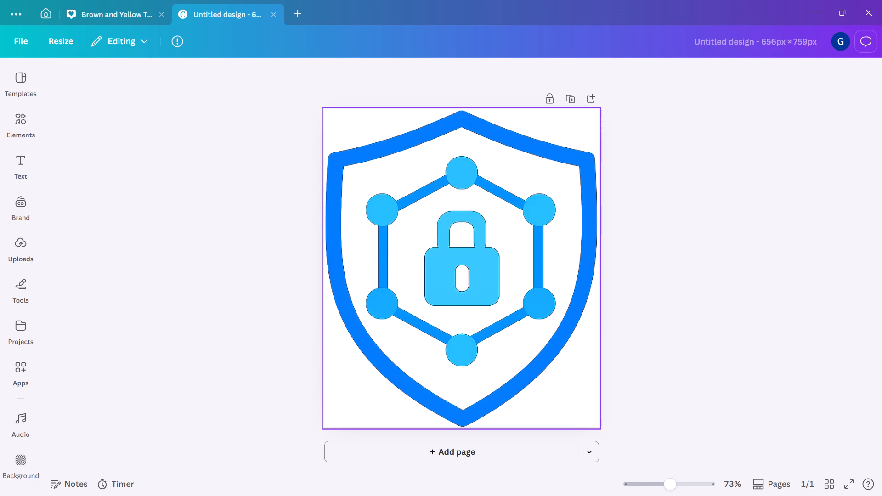
Add the recently used photo of flowers in a glass vase from the elements library to the logo page.
{"action": "left_click", "coordinate": [28, 124]}
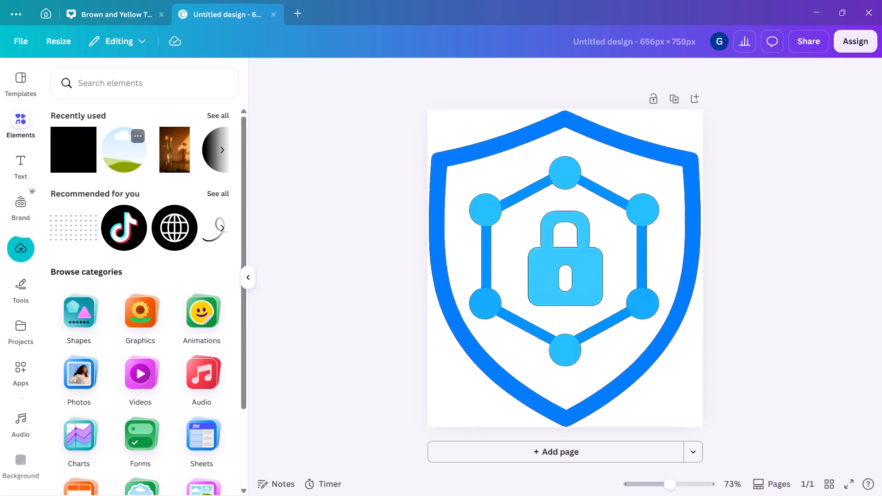
{"action": "scroll", "coordinate": [172, 156], "scroll_direction": "left", "scroll_amount": 2}
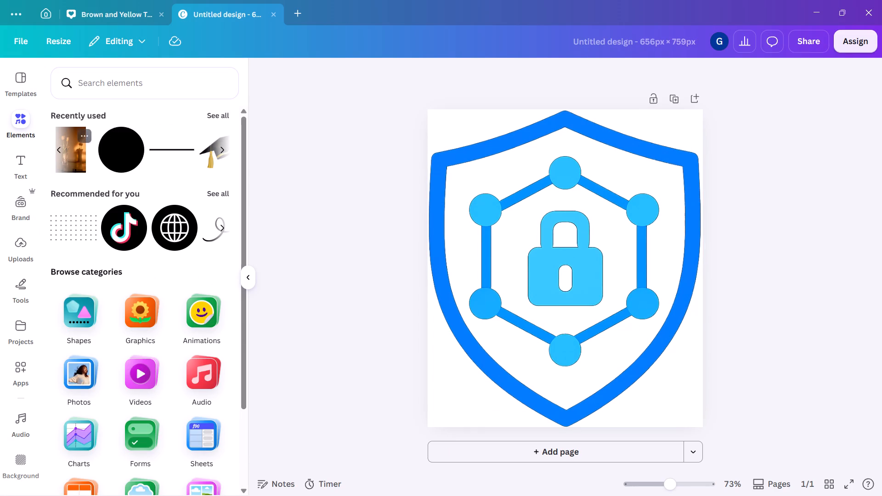
{"action": "left_click", "coordinate": [83, 160]}
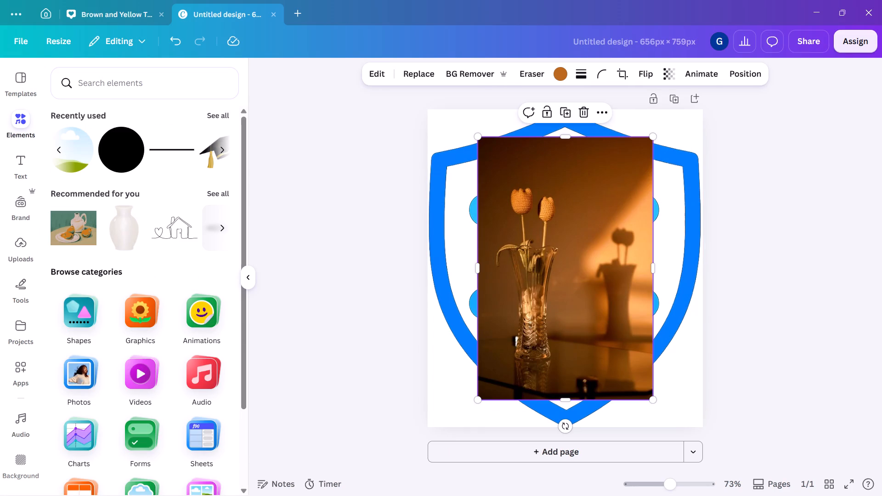
Delete the photo of flowers in a glass vase from the logo page.
{"action": "left_click", "coordinate": [614, 186]}
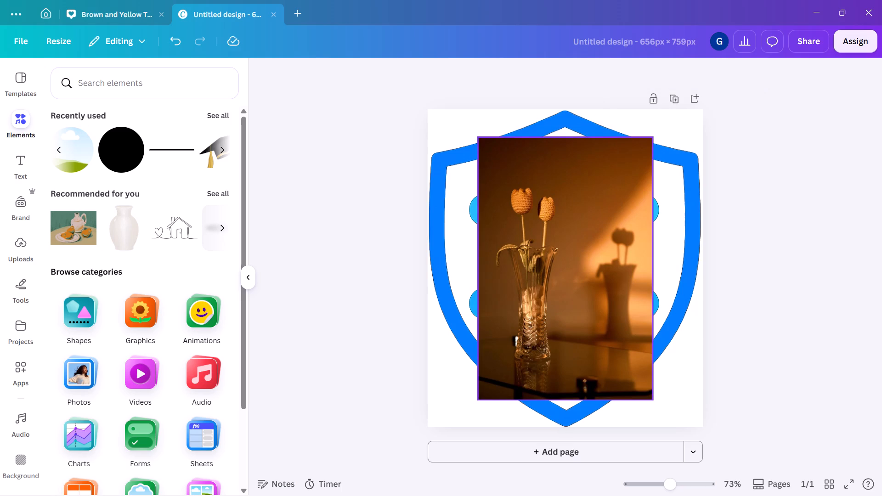
{"action": "key", "text": "Delete"}
{"action": "left_click", "coordinate": [614, 186]}
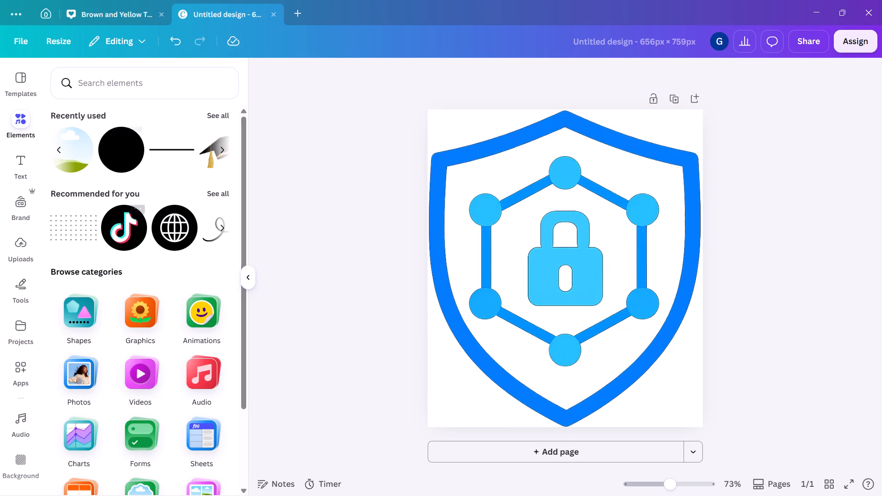
Search the elements library for "blockchain" and add the purple-blue photo of glowing wireframe cubes to the page.
{"action": "left_click", "coordinate": [132, 80]}
{"action": "type", "text": "blockchain"}
{"action": "key", "text": "Return"}
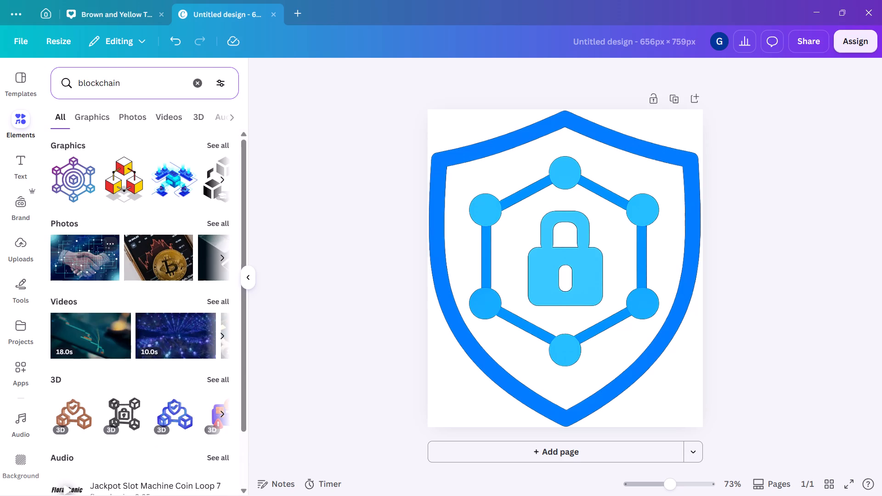
{"action": "scroll", "coordinate": [138, 254], "scroll_direction": "left", "scroll_amount": 7}
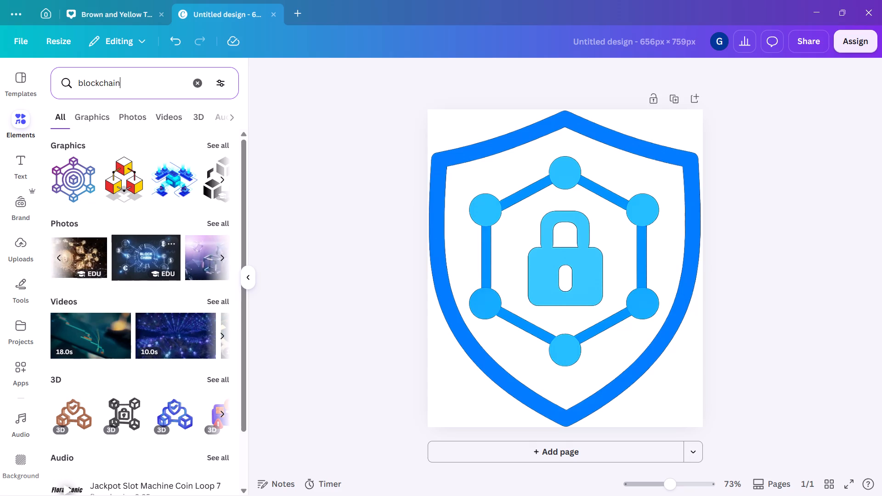
{"action": "scroll", "coordinate": [134, 257], "scroll_direction": "left", "scroll_amount": 2}
{"action": "scroll", "coordinate": [134, 257], "scroll_direction": "right", "scroll_amount": 1}
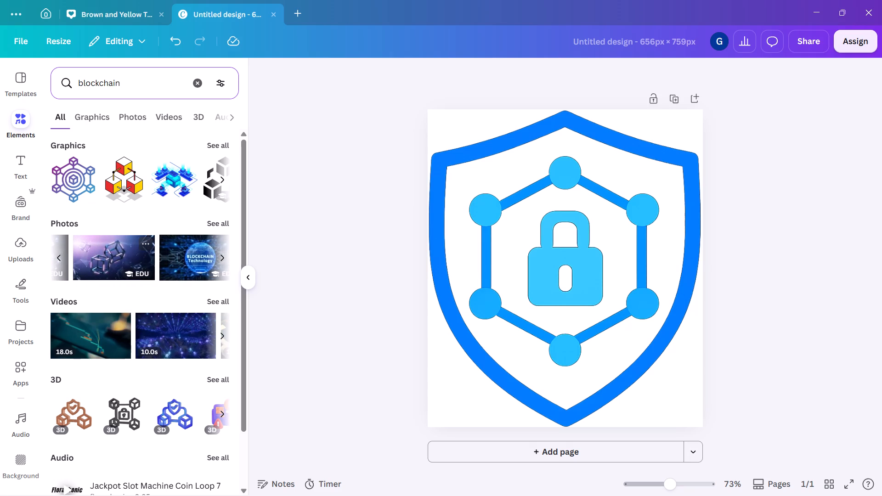
{"action": "scroll", "coordinate": [134, 257], "scroll_direction": "right", "scroll_amount": 1}
{"action": "left_click", "coordinate": [115, 259]}
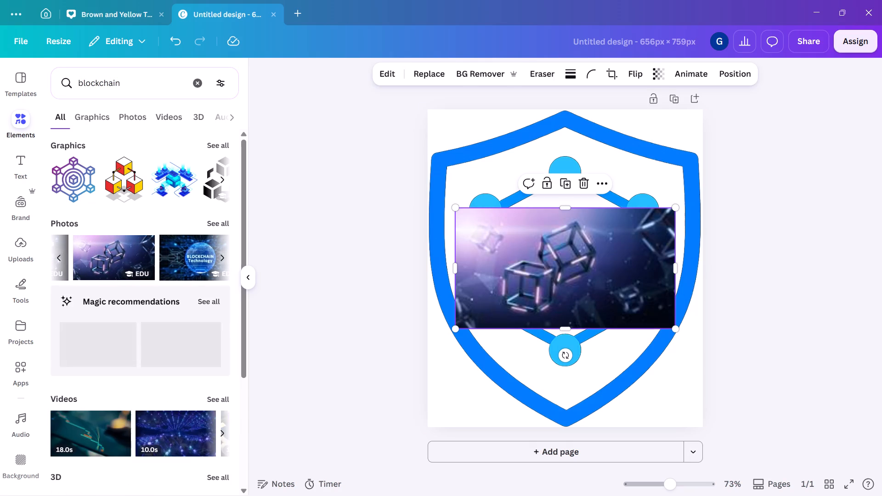
Rotate the wireframe-cube photo to -90° so it stands upright over the logo.
{"action": "left_click", "coordinate": [532, 287]}
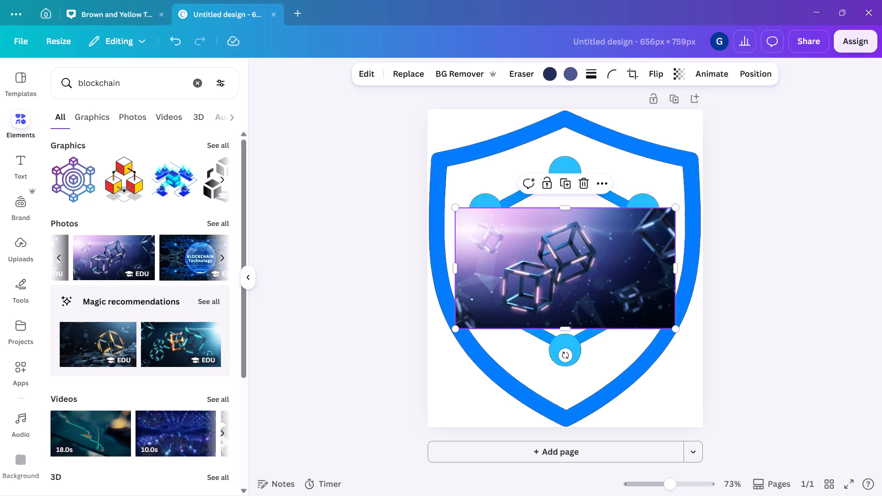
{"action": "left_click", "coordinate": [575, 238]}
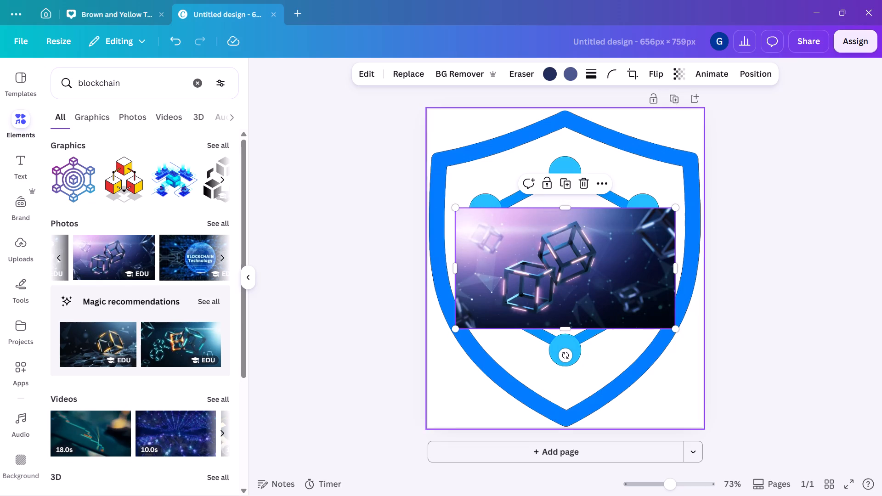
{"action": "left_click_drag", "start_coordinate": [564, 351], "coordinate": [650, 284]}
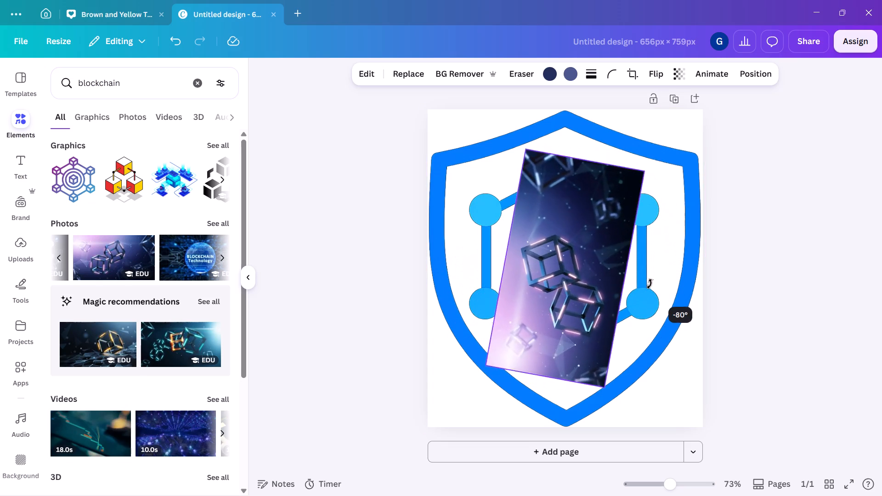
{"action": "left_click_drag", "start_coordinate": [650, 284], "coordinate": [645, 270]}
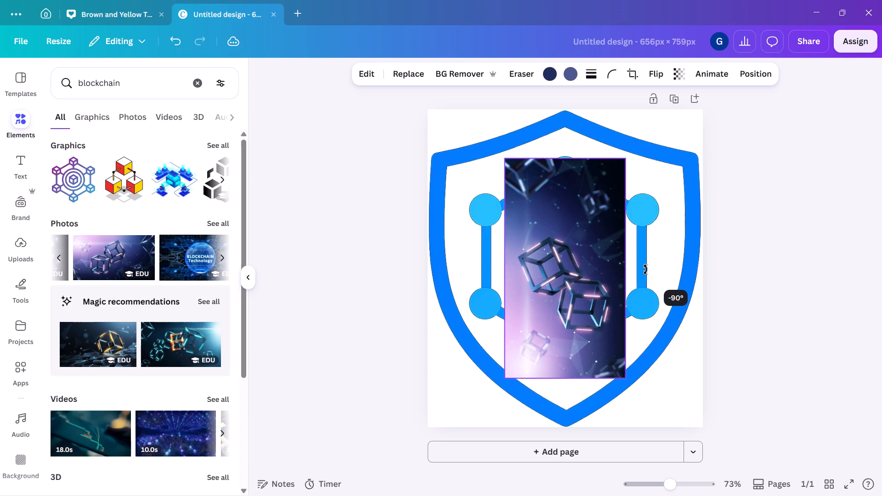
{"action": "left_click_drag", "start_coordinate": [645, 270], "coordinate": [645, 270]}
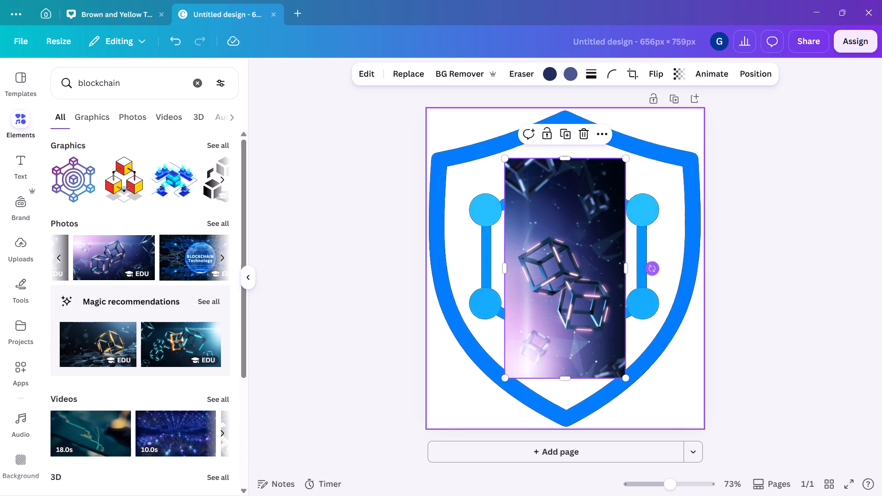
Enlarge the rotated cube photo to about 1,035 by 569, reaching the page's left edge.
{"action": "left_click_drag", "start_coordinate": [624, 161], "coordinate": [721, 118]}
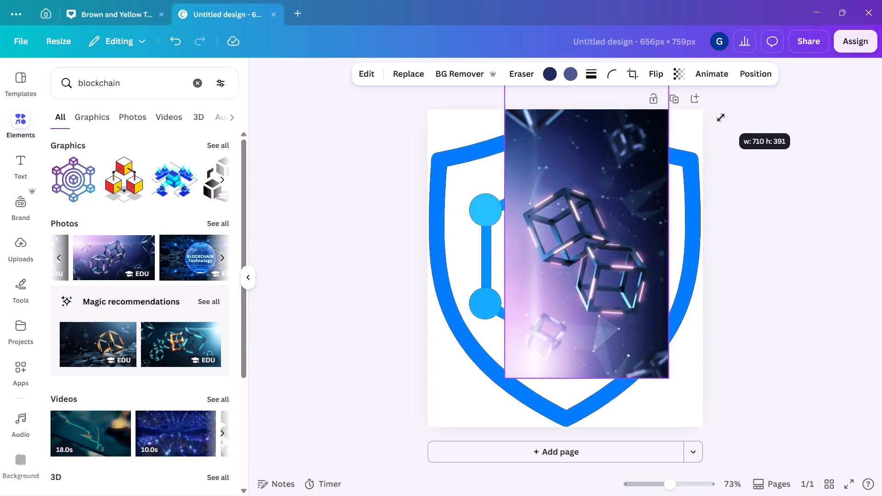
{"action": "left_click_drag", "start_coordinate": [721, 118], "coordinate": [721, 118]}
{"action": "left_click_drag", "start_coordinate": [503, 381], "coordinate": [371, 493]}
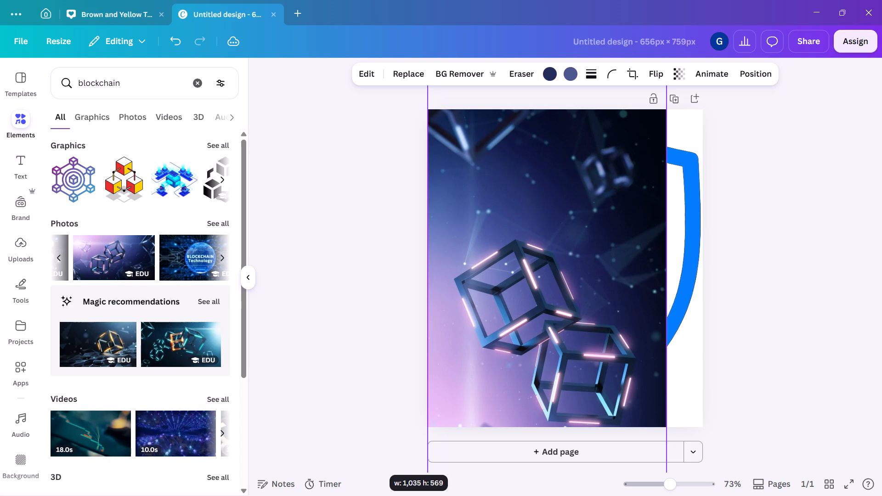
{"action": "left_click_drag", "start_coordinate": [371, 493], "coordinate": [371, 493]}
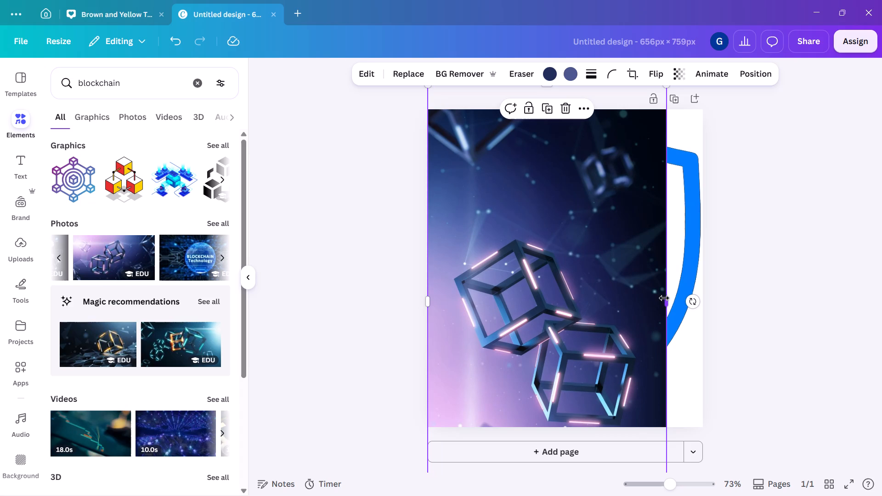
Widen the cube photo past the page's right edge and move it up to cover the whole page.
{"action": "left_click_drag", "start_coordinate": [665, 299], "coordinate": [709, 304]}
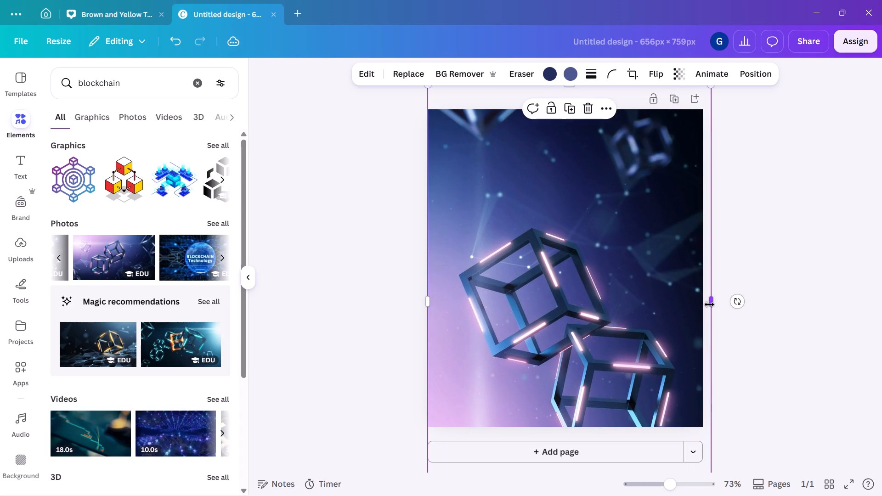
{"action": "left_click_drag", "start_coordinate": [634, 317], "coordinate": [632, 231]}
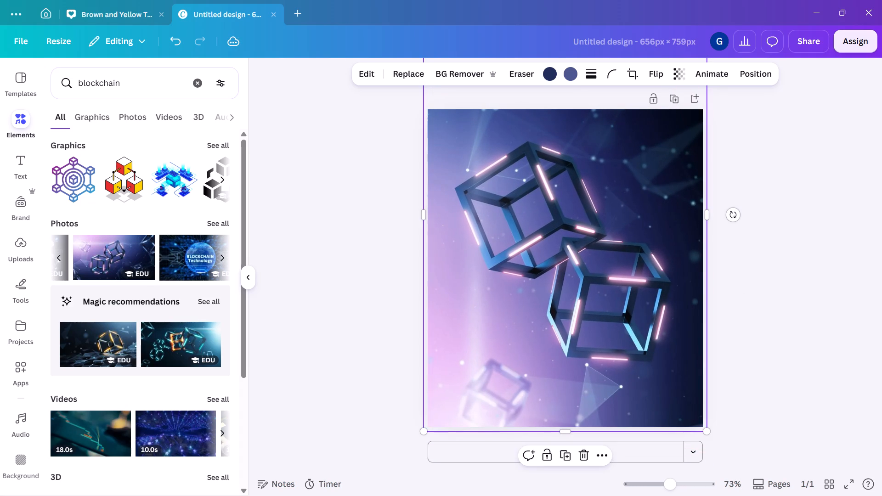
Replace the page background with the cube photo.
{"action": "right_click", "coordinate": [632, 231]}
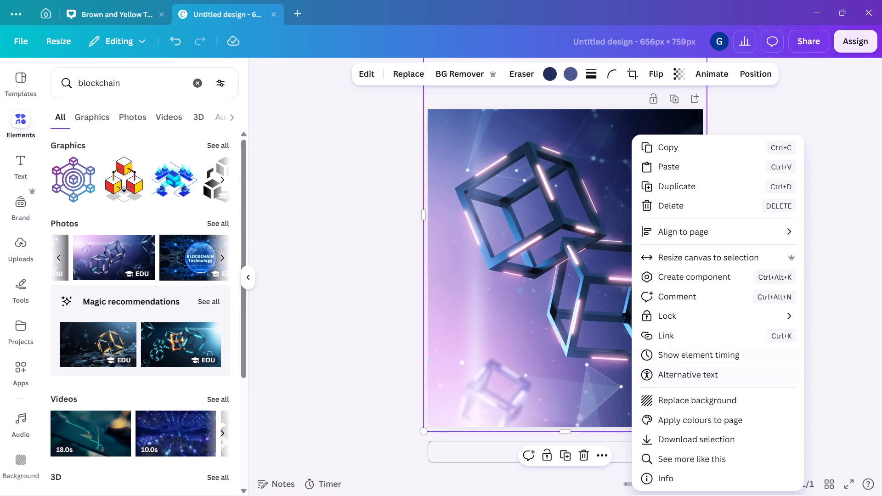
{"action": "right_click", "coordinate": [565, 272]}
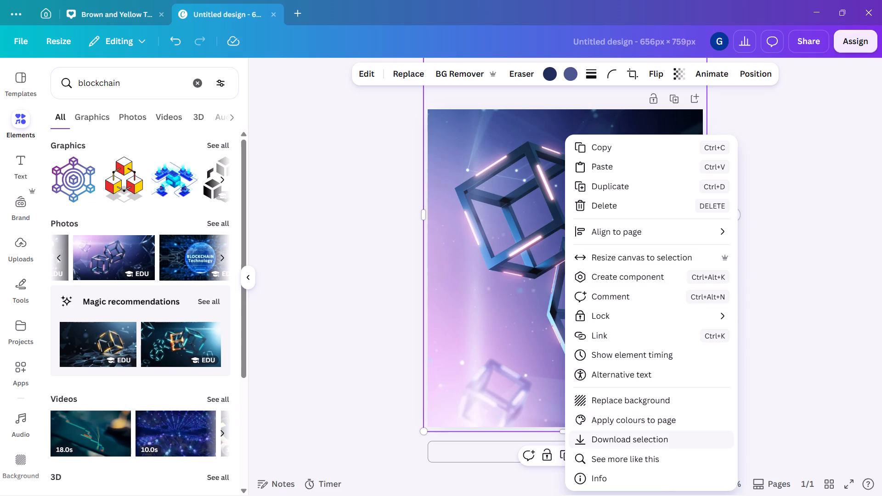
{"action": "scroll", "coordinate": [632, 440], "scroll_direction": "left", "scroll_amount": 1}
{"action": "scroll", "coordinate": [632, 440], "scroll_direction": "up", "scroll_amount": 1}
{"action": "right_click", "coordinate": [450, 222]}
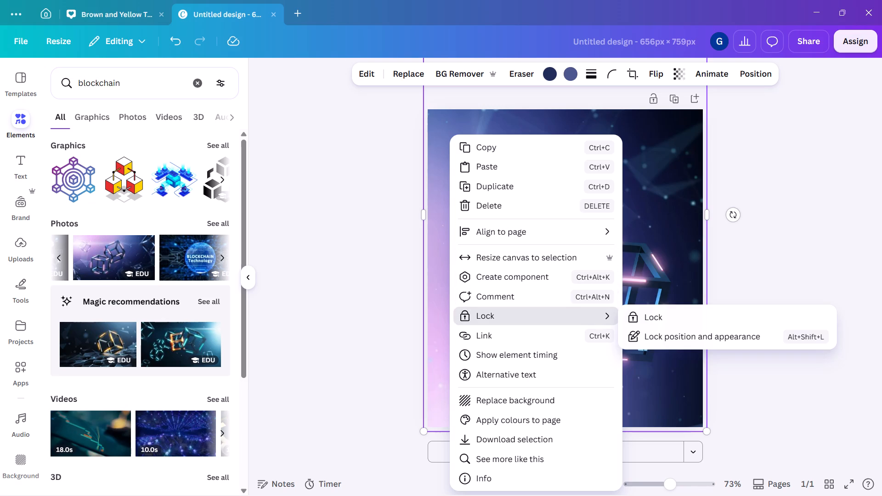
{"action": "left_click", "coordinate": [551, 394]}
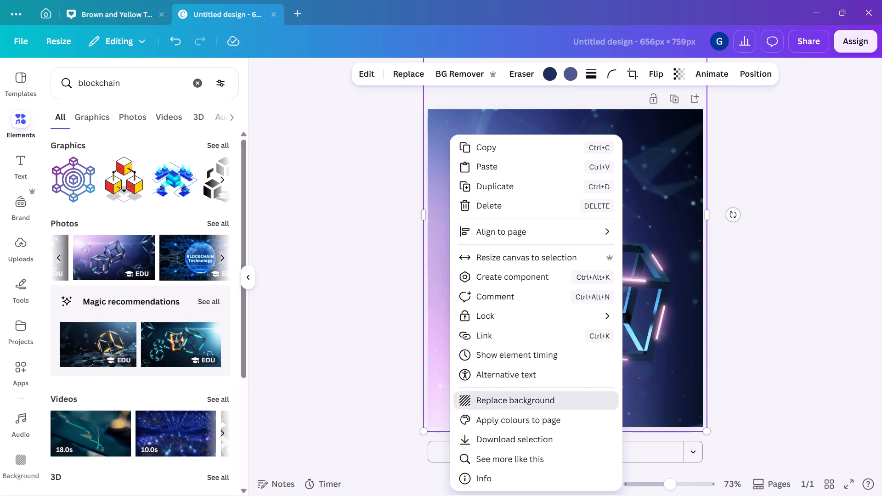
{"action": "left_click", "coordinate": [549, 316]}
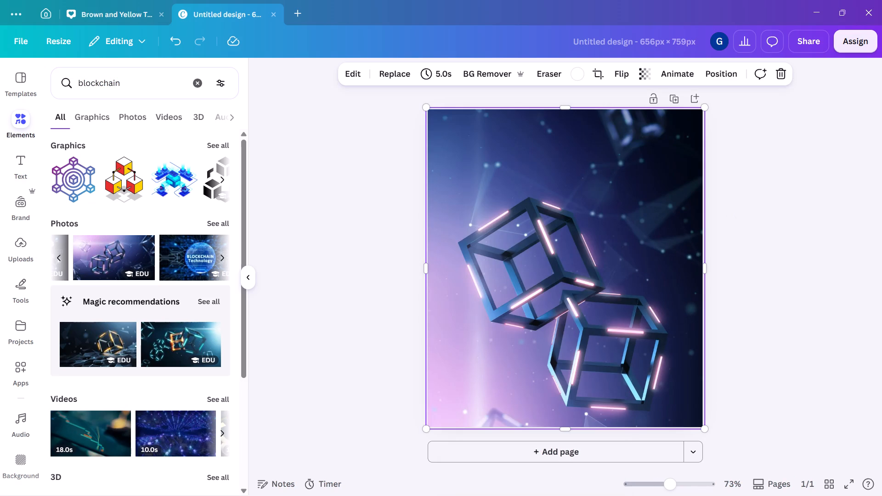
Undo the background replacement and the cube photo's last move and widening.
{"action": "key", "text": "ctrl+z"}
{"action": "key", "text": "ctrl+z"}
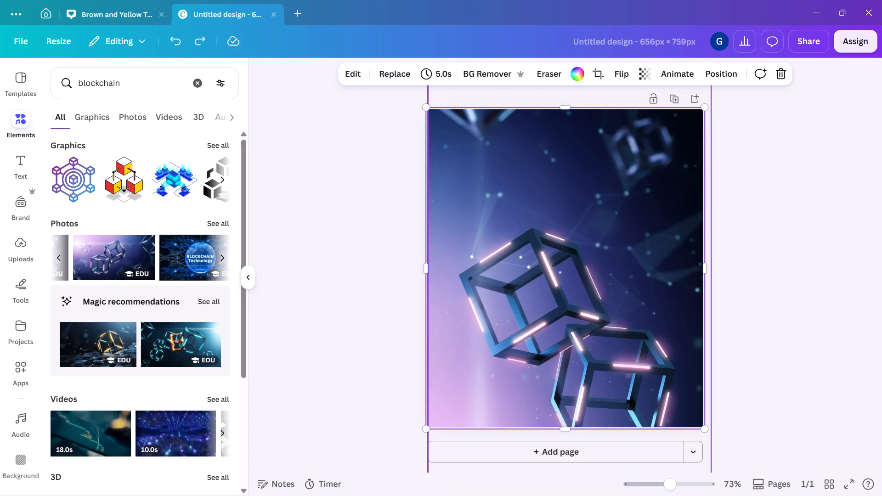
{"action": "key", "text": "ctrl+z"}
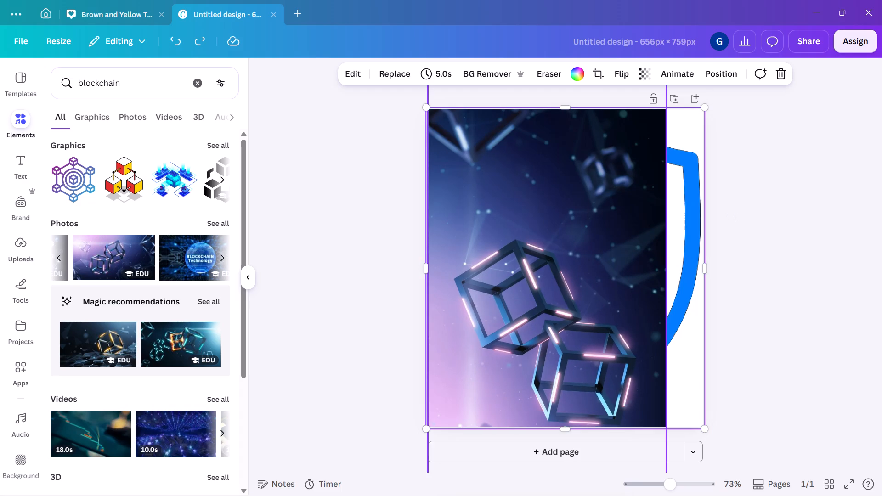
Move the cube photo up and toward the page's right edge.
{"action": "left_click_drag", "start_coordinate": [549, 316], "coordinate": [582, 254]}
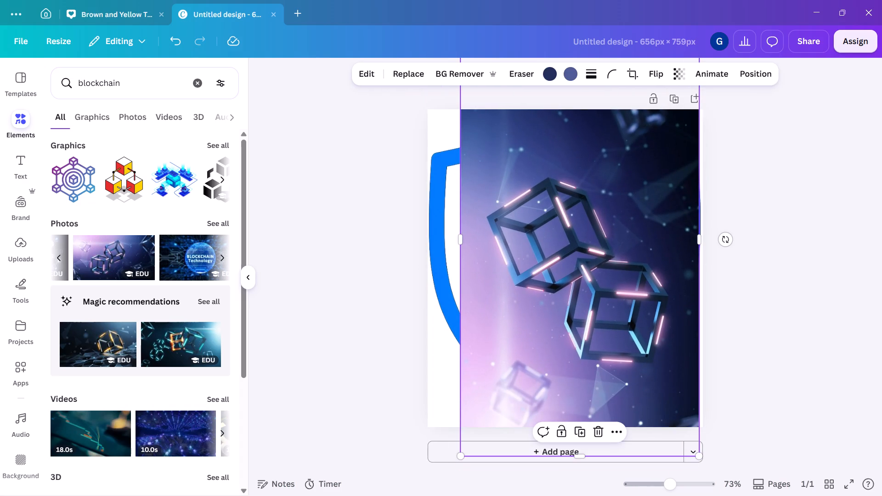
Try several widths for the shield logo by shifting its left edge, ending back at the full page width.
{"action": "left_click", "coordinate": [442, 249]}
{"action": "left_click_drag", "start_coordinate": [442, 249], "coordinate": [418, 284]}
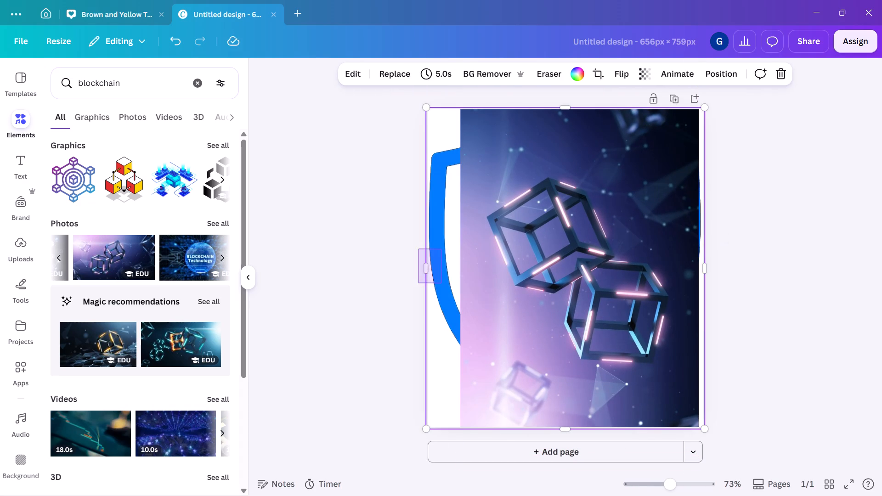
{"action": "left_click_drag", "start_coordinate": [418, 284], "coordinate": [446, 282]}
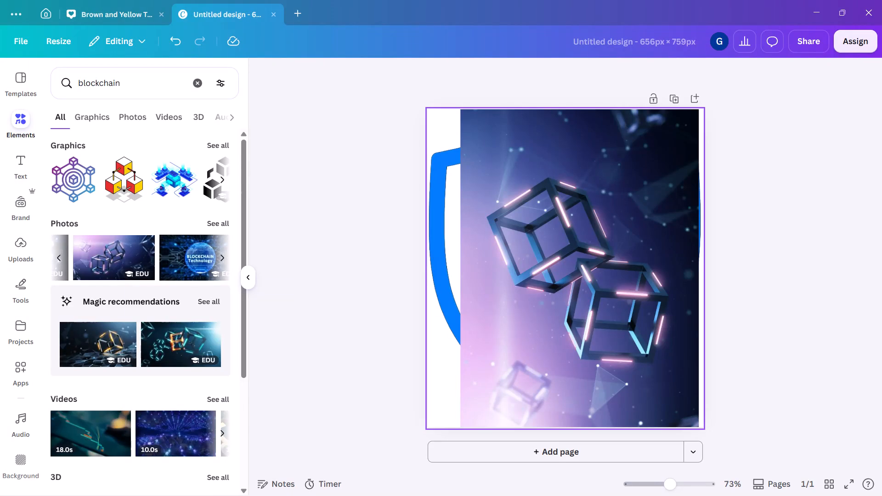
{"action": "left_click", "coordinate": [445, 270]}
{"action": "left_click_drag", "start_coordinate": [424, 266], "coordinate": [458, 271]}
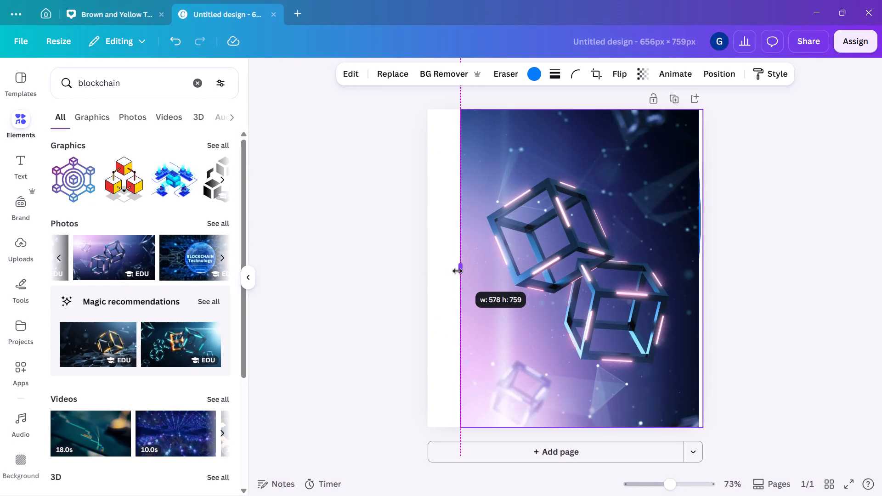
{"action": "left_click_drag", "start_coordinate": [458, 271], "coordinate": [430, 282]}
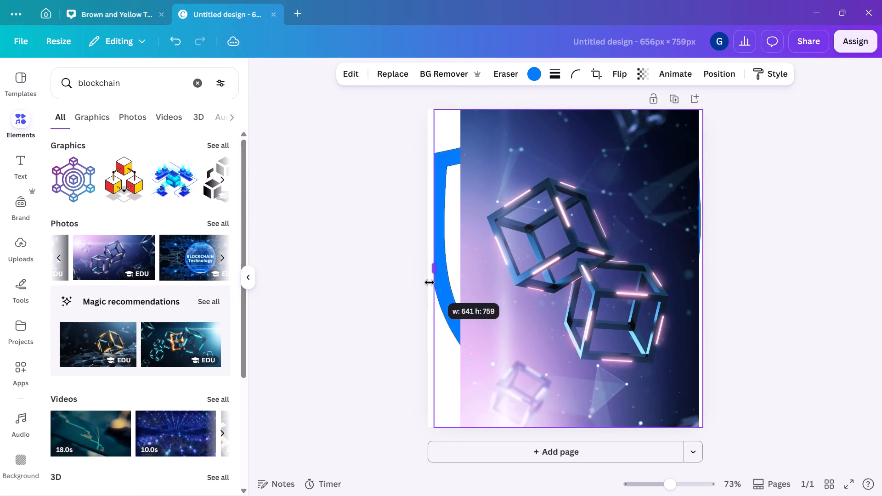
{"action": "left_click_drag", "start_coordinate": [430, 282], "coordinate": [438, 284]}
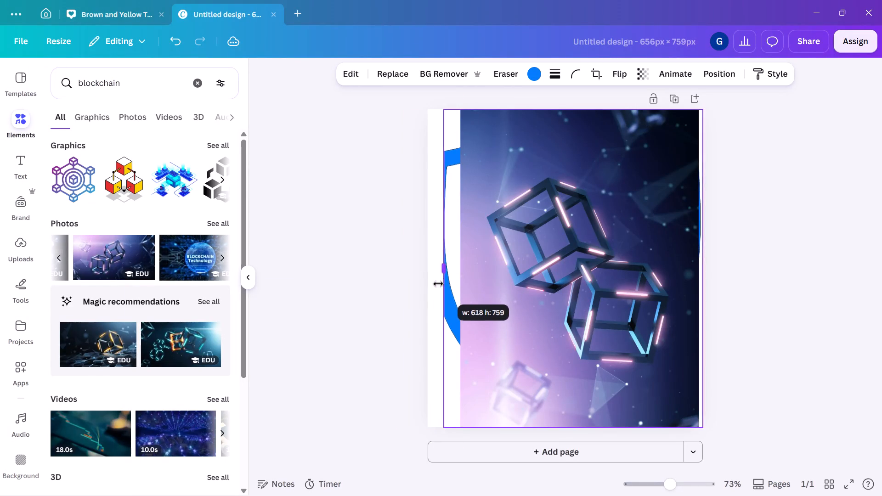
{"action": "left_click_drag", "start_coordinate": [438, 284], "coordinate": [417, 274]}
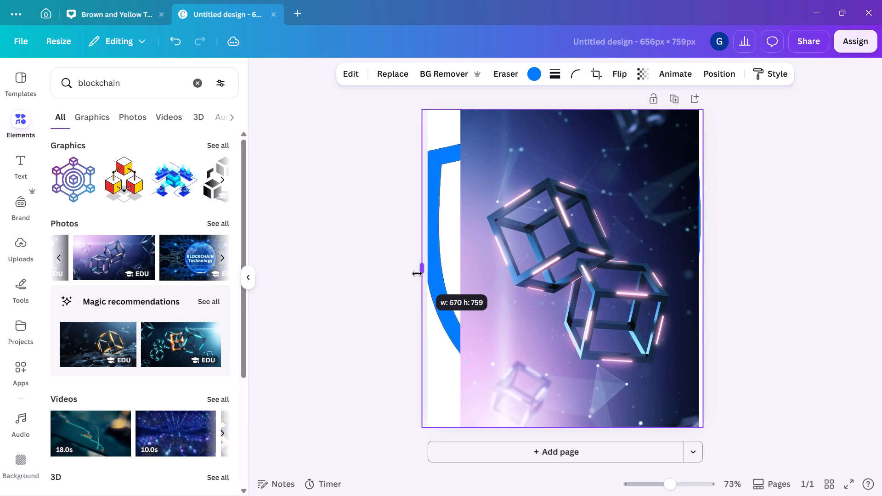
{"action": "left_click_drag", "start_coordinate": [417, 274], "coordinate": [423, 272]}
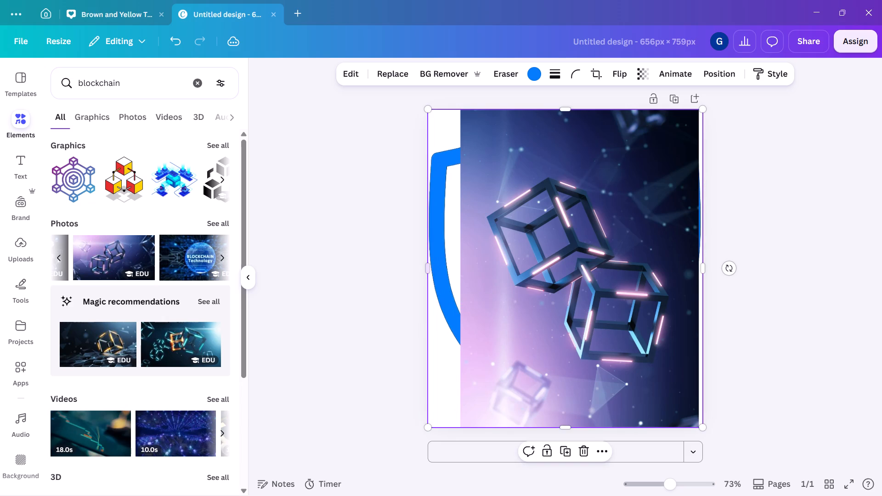
Show the page's layers and move the cube photo below the shield-and-padlock logo, just above the background.
{"action": "left_click", "coordinate": [545, 232]}
{"action": "right_click", "coordinate": [545, 232]}
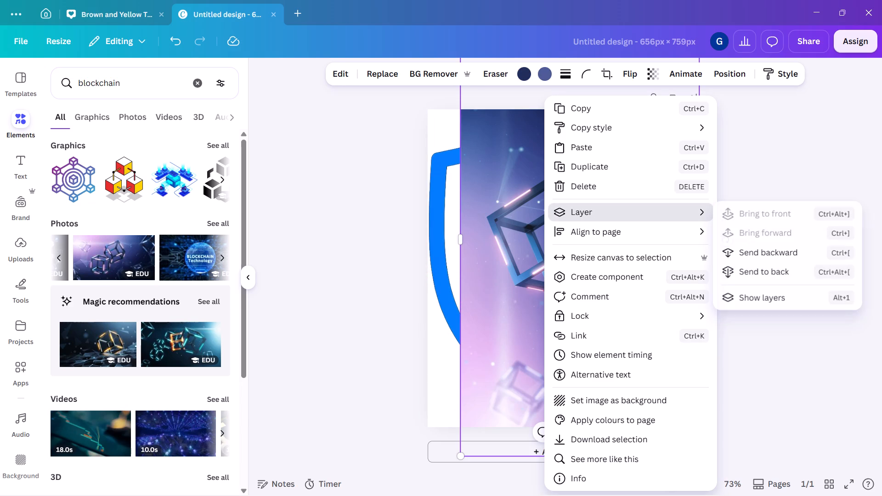
{"action": "left_click", "coordinate": [748, 304]}
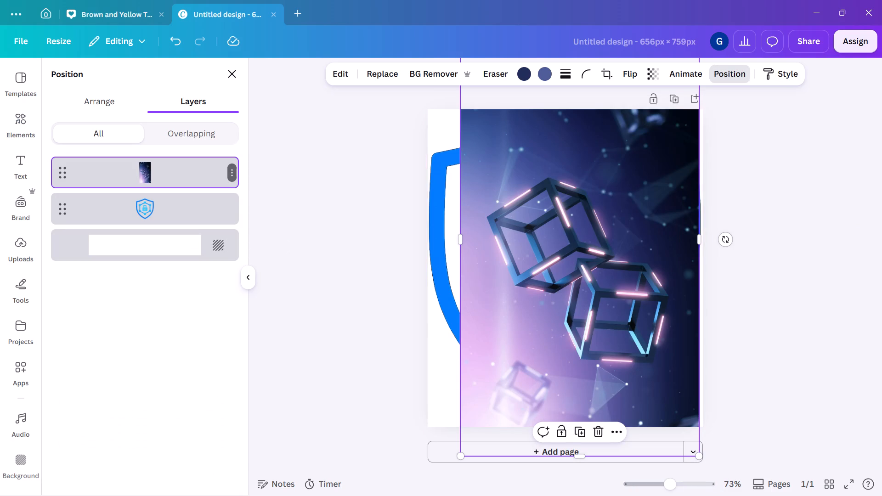
{"action": "left_click_drag", "start_coordinate": [136, 161], "coordinate": [144, 233]}
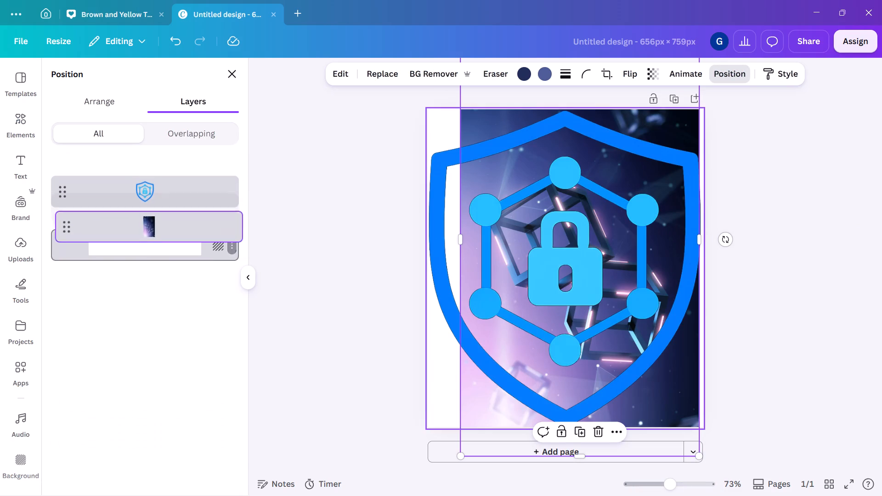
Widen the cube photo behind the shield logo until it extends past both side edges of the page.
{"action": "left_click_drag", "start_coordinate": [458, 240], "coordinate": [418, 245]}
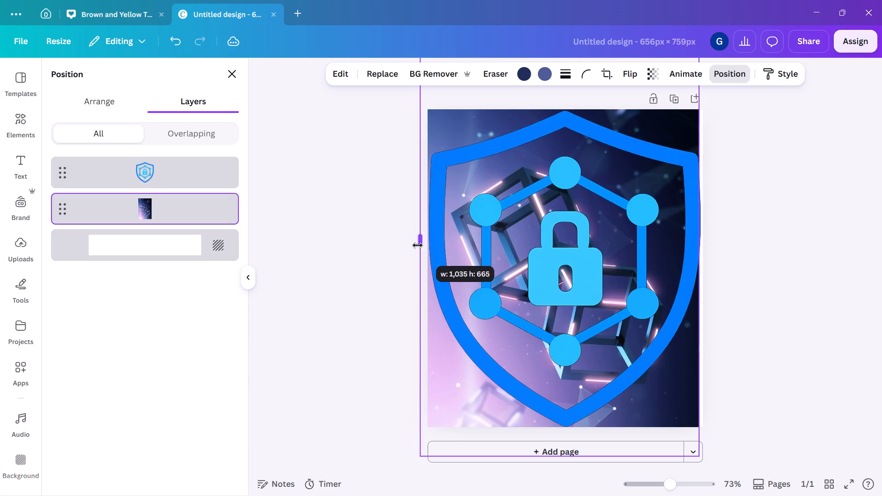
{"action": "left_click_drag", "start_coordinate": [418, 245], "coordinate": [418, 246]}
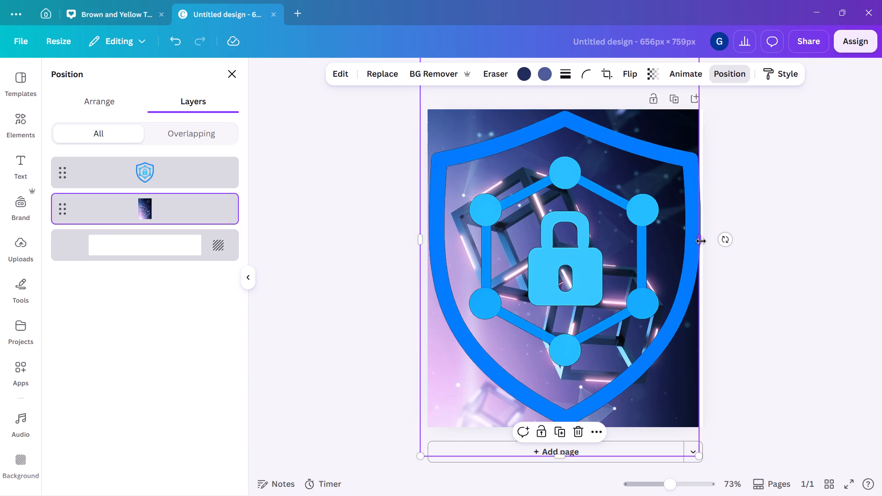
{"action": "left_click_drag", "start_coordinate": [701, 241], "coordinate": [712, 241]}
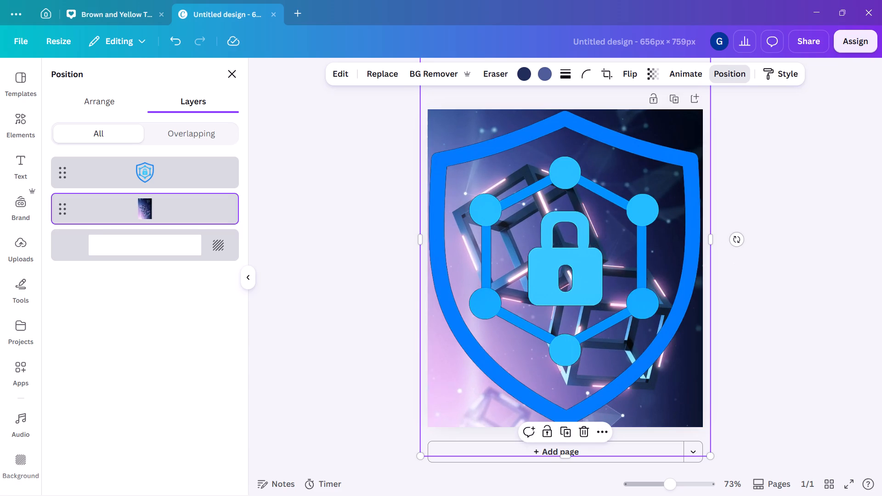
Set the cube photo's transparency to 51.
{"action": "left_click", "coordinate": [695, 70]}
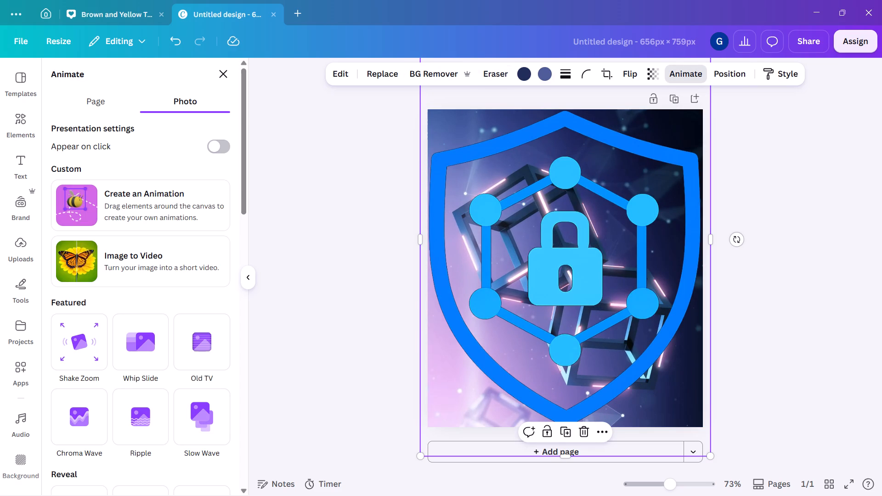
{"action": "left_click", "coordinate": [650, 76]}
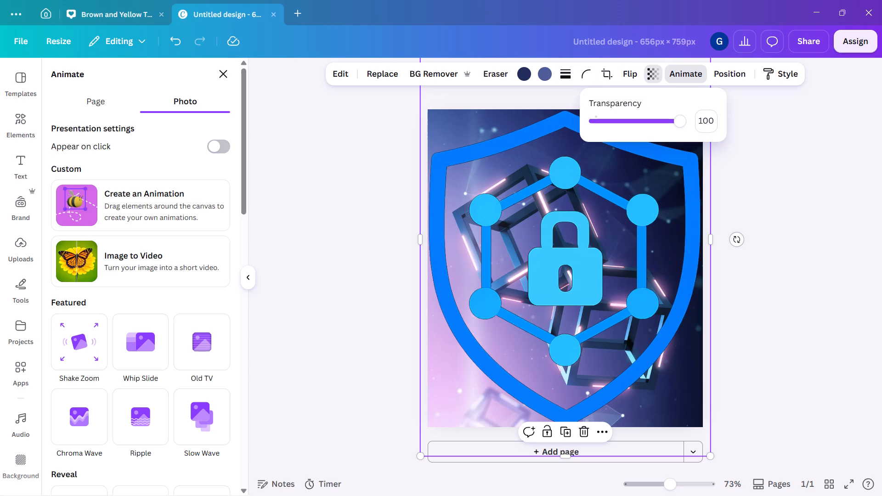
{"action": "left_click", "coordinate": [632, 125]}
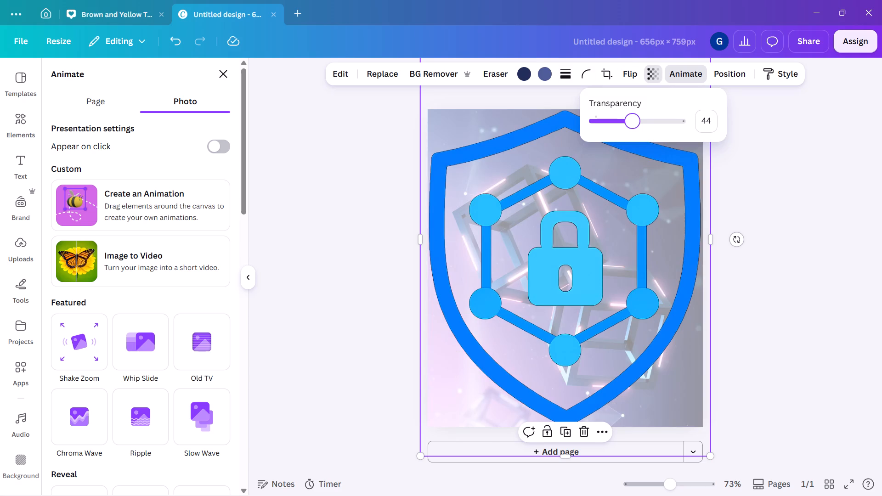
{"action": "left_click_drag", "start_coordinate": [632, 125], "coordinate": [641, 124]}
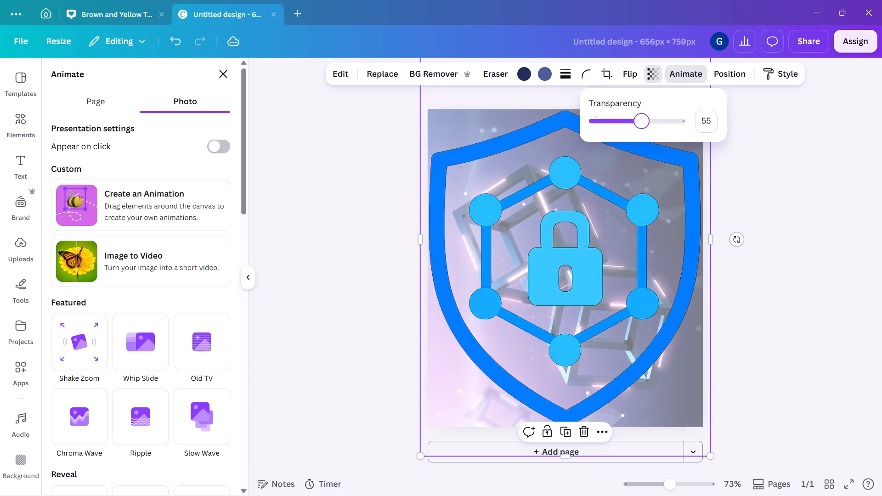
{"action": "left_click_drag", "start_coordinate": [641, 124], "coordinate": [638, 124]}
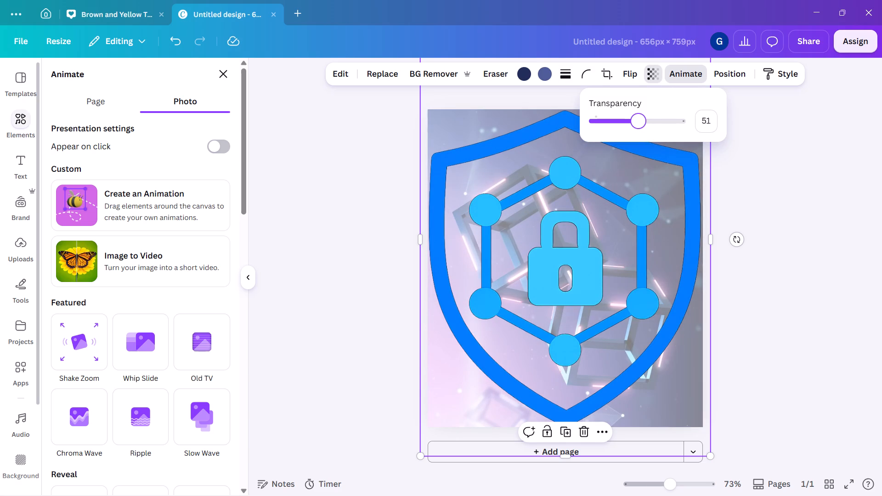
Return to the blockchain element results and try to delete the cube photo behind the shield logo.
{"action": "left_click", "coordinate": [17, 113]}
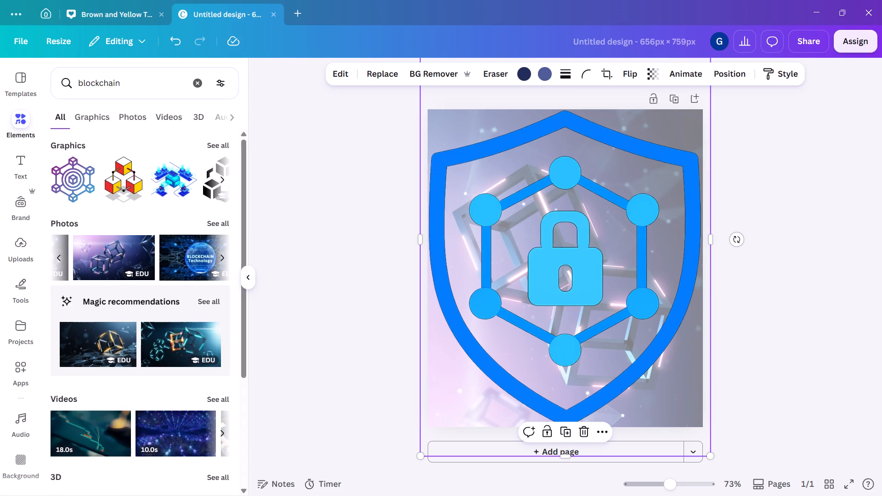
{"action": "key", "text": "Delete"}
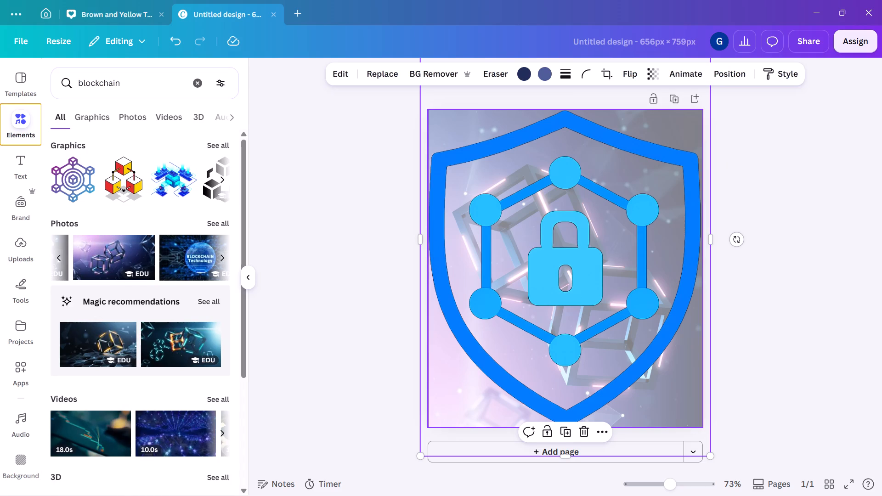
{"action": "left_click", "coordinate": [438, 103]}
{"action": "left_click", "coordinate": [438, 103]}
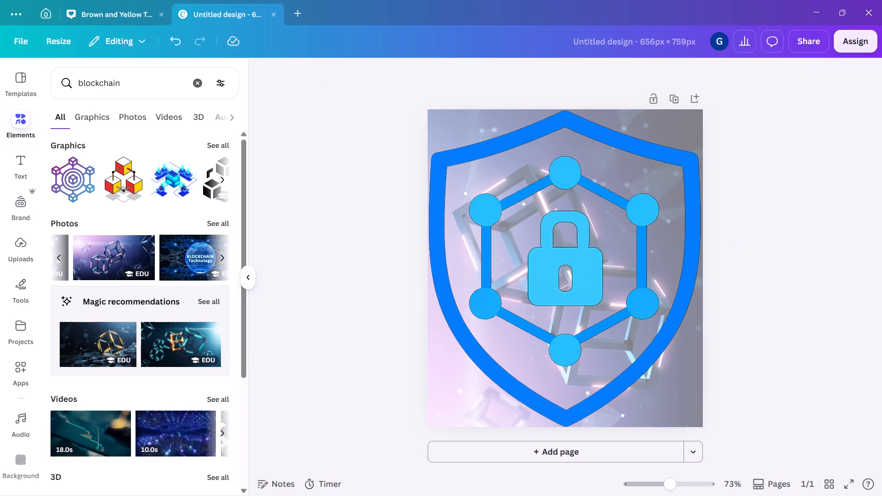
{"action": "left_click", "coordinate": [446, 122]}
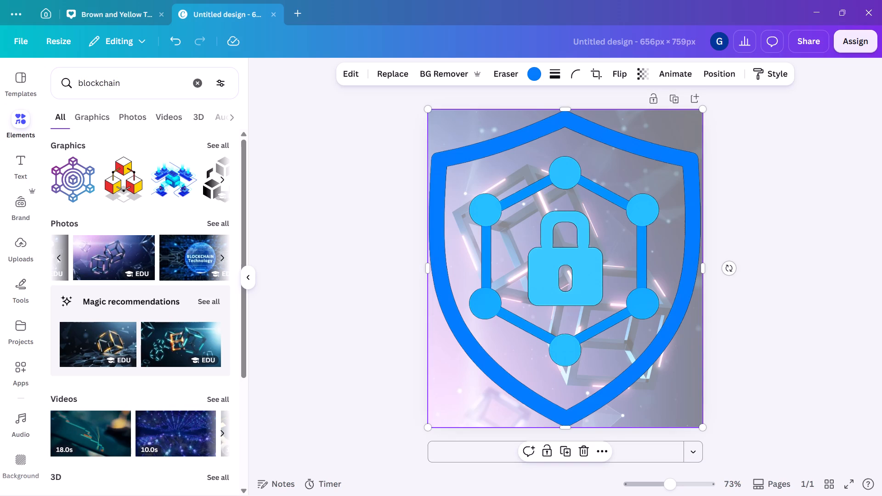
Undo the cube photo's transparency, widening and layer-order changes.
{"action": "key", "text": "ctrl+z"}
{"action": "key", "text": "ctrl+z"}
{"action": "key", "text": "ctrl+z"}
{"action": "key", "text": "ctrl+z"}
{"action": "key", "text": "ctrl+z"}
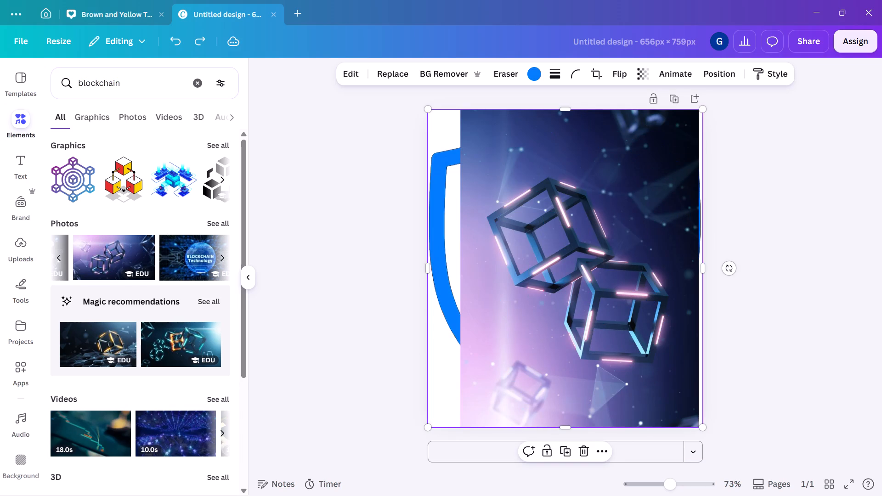
Delete the cube photo from the page.
{"action": "left_click", "coordinate": [515, 169]}
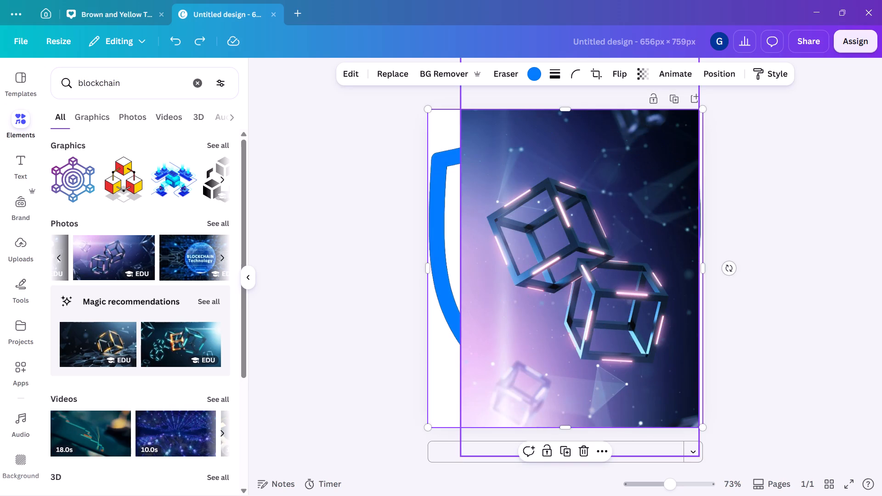
{"action": "key", "text": "Delete"}
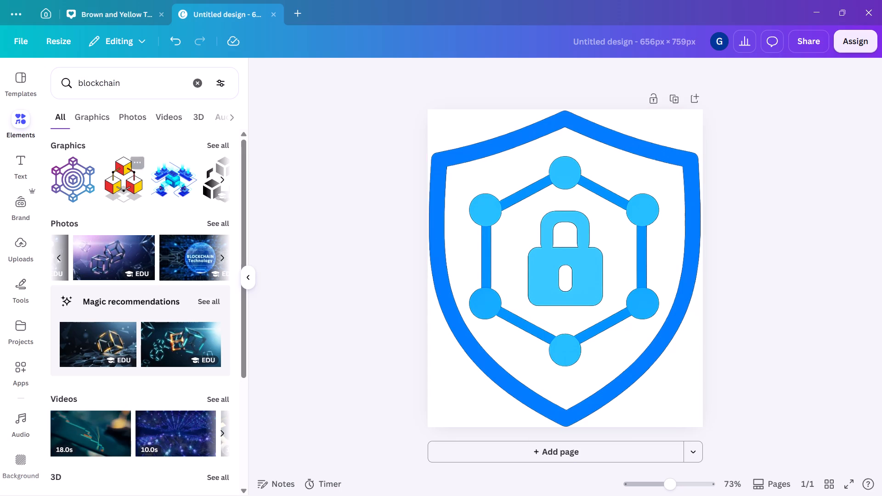
Add the purple-and-blue hexagonal cube-network graphic from the blockchain results and enlarge it to roughly the full page width.
{"action": "left_click", "coordinate": [68, 191]}
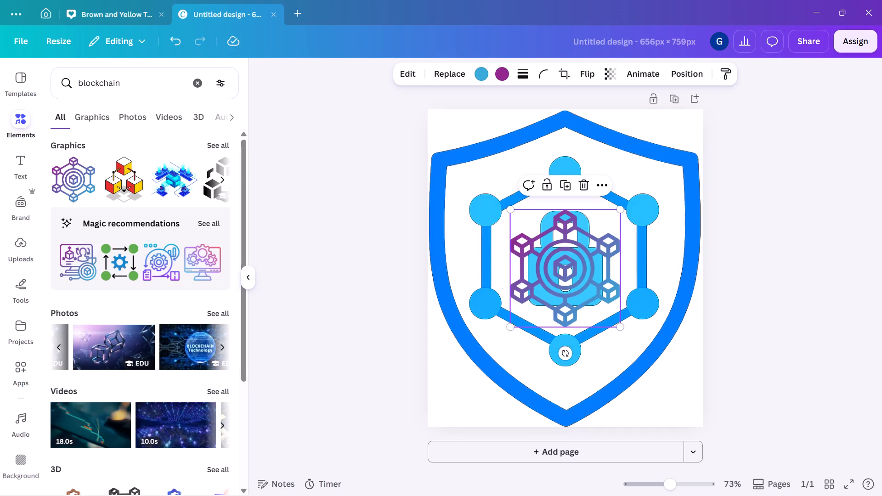
{"action": "left_click_drag", "start_coordinate": [507, 326], "coordinate": [449, 426]}
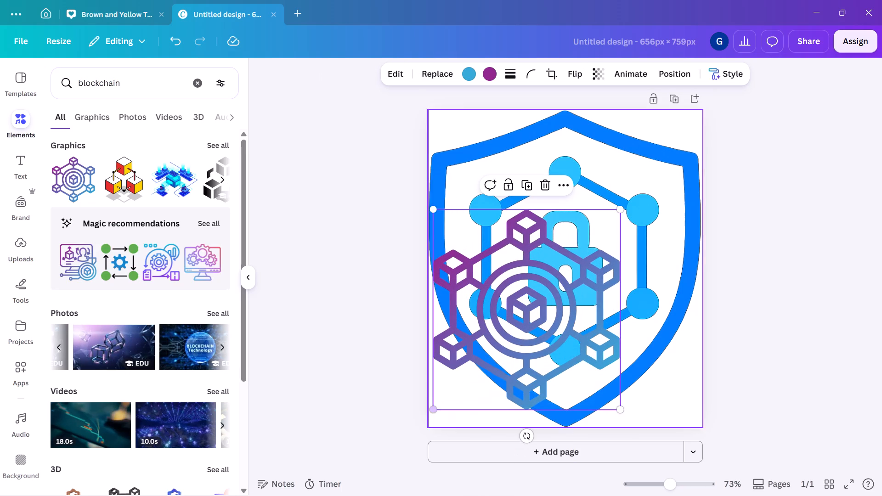
{"action": "left_click_drag", "start_coordinate": [621, 209], "coordinate": [715, 134]}
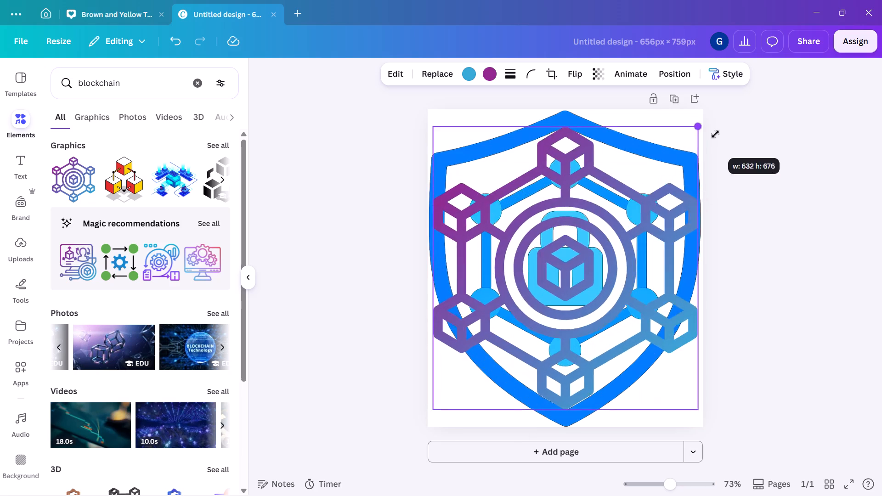
{"action": "left_click_drag", "start_coordinate": [715, 134], "coordinate": [724, 131]}
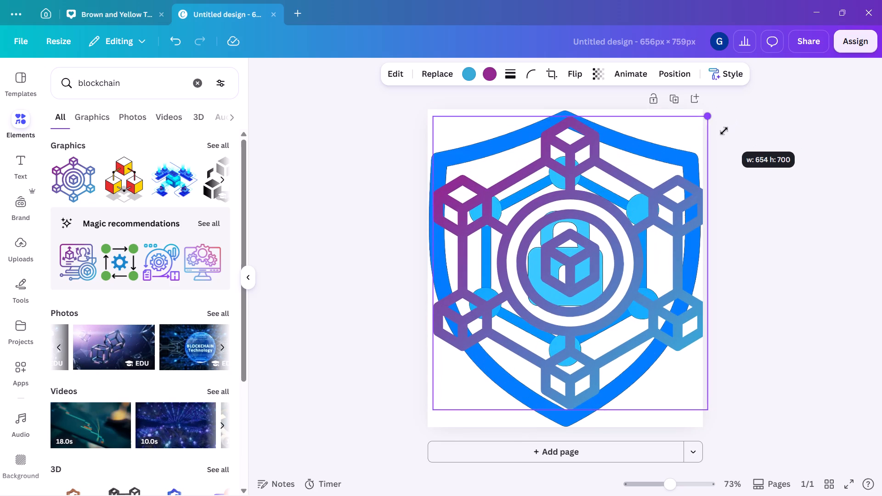
{"action": "left_click_drag", "start_coordinate": [724, 131], "coordinate": [727, 127]}
Fine-tune the cube-network graphic's size and position so it sits vertically centred on the page.
{"action": "left_click", "coordinate": [600, 216]}
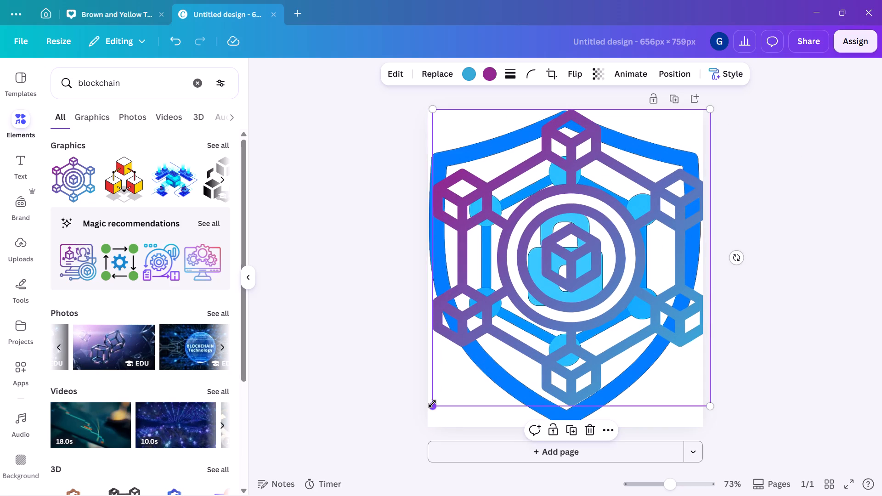
{"action": "left_click_drag", "start_coordinate": [432, 404], "coordinate": [434, 409]}
{"action": "left_click_drag", "start_coordinate": [548, 254], "coordinate": [548, 260]}
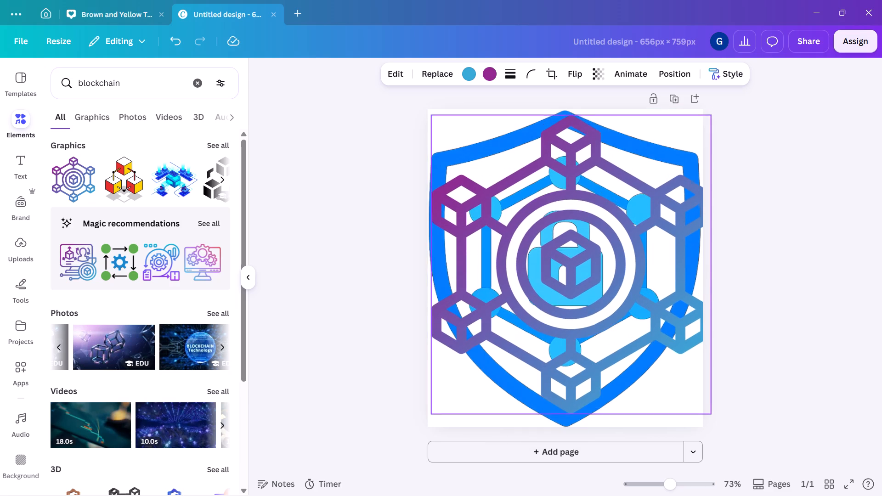
{"action": "left_click_drag", "start_coordinate": [548, 260], "coordinate": [548, 263]}
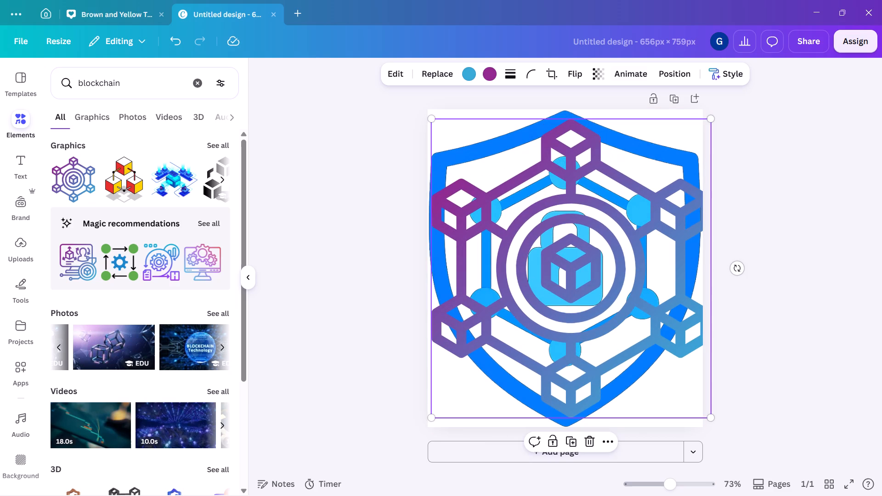
Show the page's layers and move the cube-network graphic below the shield-and-padlock logo, just above the background.
{"action": "right_click", "coordinate": [564, 240]}
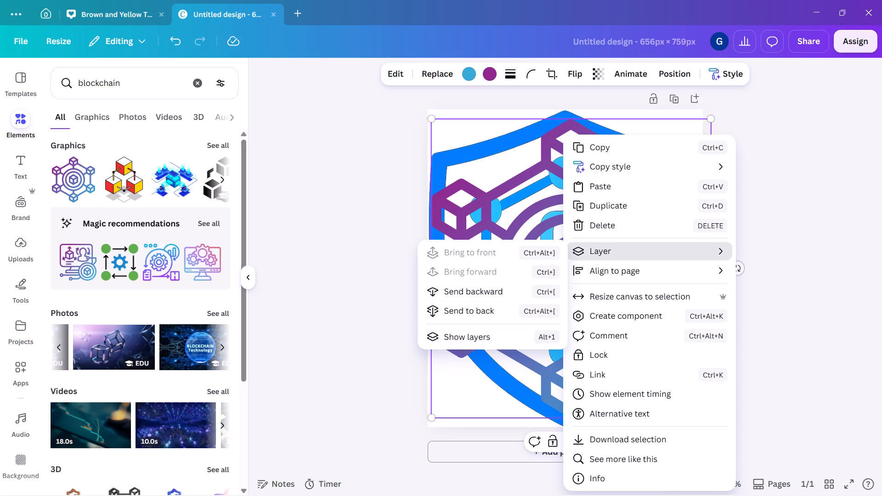
{"action": "left_click", "coordinate": [477, 343]}
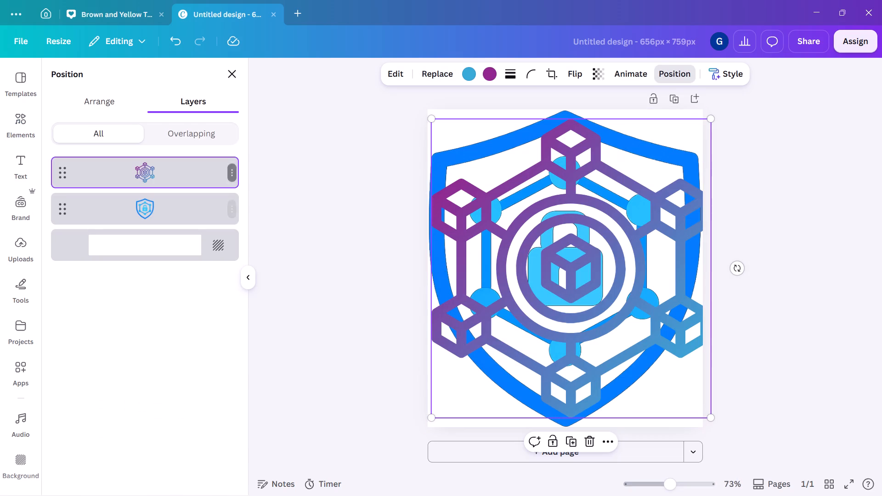
{"action": "left_click_drag", "start_coordinate": [165, 176], "coordinate": [172, 226]}
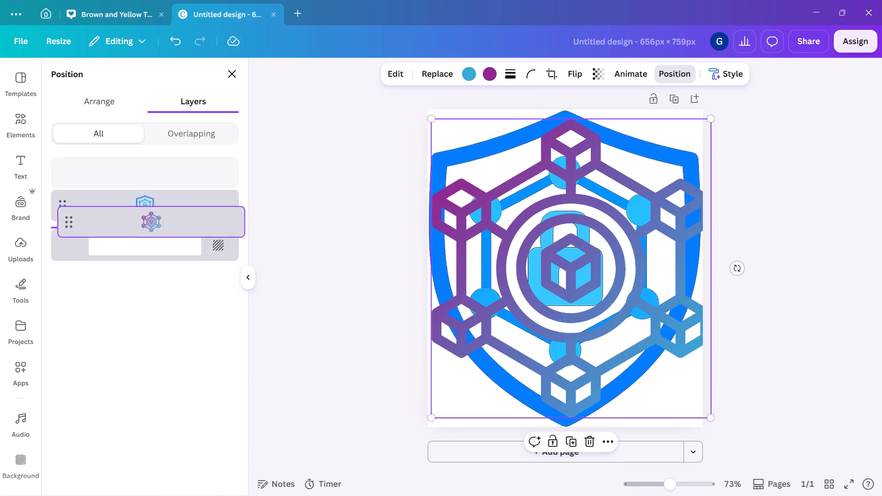
{"action": "left_click_drag", "start_coordinate": [172, 226], "coordinate": [172, 225]}
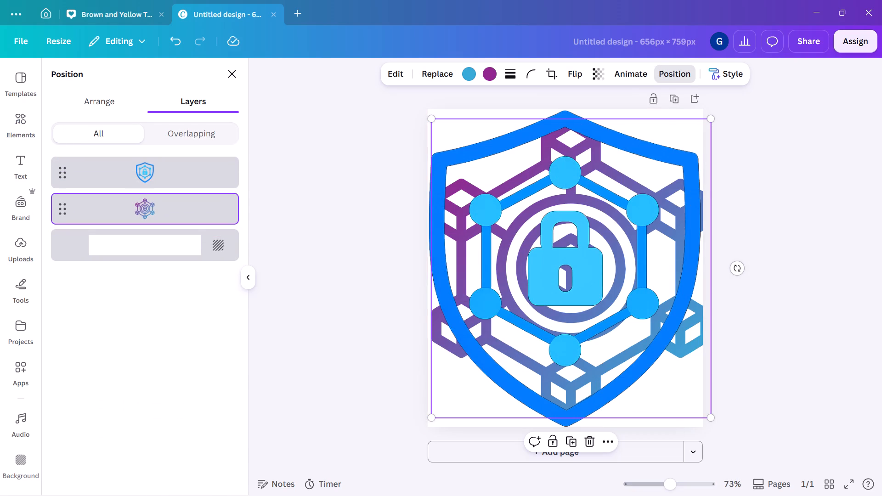
Set the cube-network graphic's transparency to 60.
{"action": "left_click", "coordinate": [594, 79]}
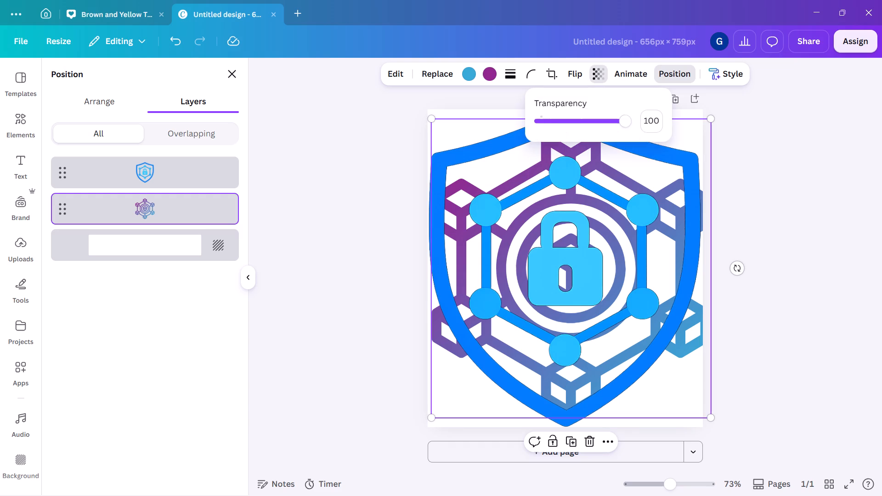
{"action": "left_click_drag", "start_coordinate": [616, 116], "coordinate": [586, 124]}
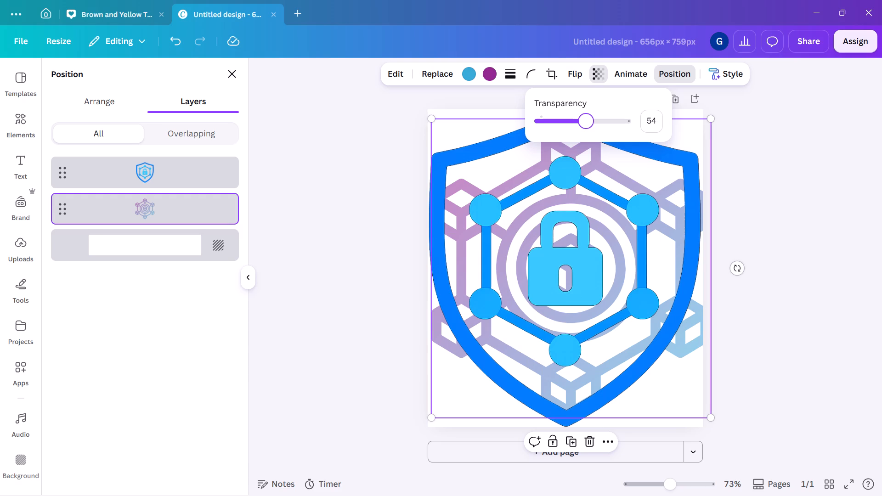
{"action": "left_click_drag", "start_coordinate": [586, 124], "coordinate": [588, 124]}
{"action": "left_click_drag", "start_coordinate": [588, 124], "coordinate": [594, 121]}
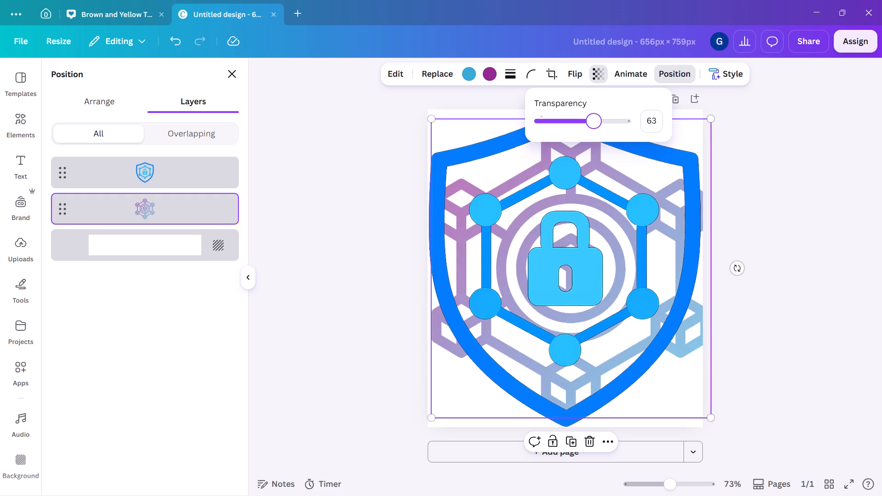
{"action": "left_click_drag", "start_coordinate": [594, 121], "coordinate": [590, 121]}
{"action": "left_click", "coordinate": [590, 121]}
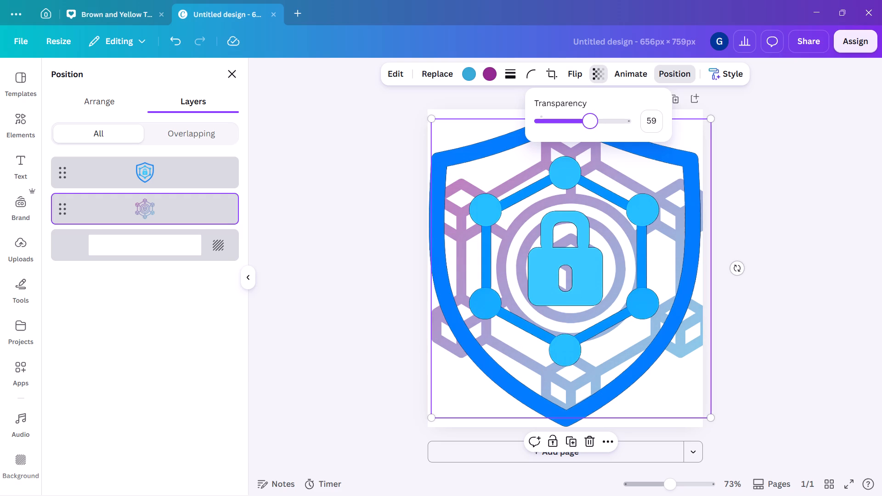
{"action": "left_click", "coordinate": [593, 119]}
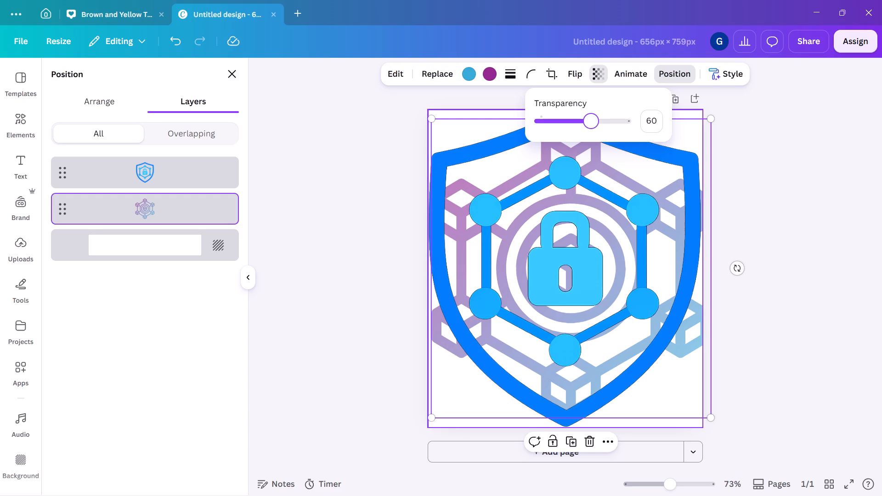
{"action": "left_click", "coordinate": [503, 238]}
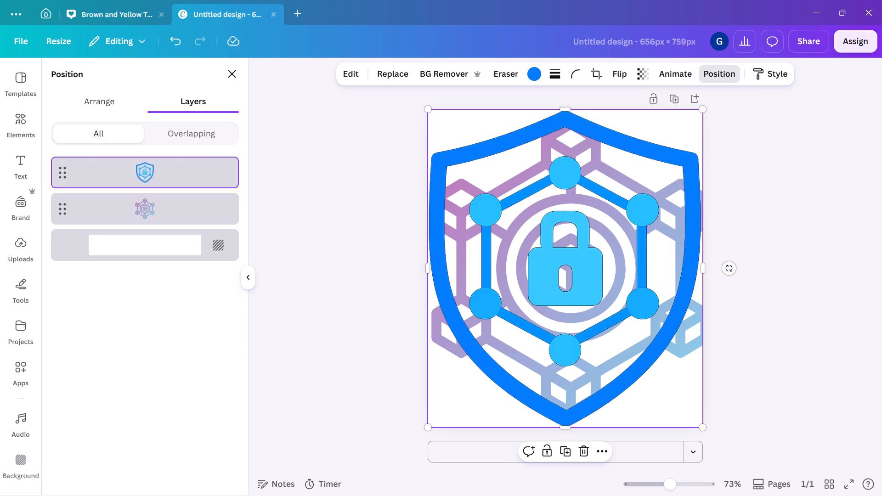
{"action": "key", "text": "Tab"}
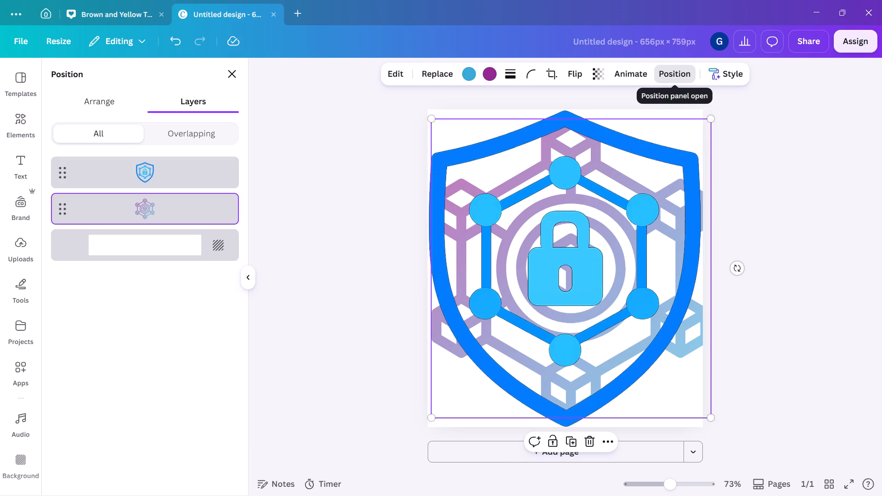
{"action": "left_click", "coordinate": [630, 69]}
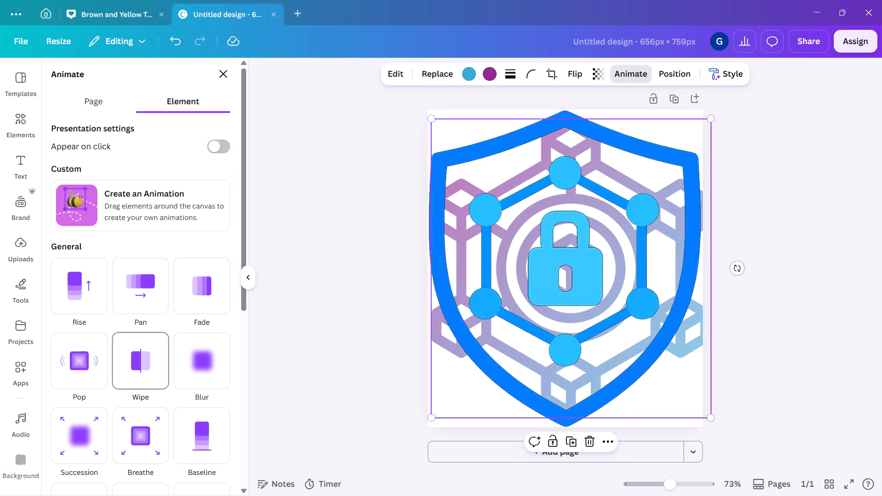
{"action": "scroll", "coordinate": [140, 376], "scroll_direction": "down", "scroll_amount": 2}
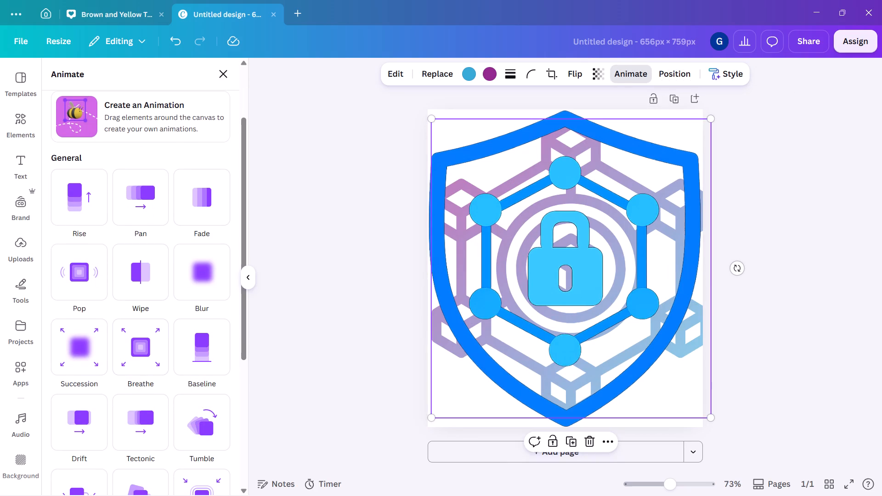
Shrink the cube-network graphic to about a third of the page width and move it to the page's lower-right corner, slightly off the page.
{"action": "left_click_drag", "start_coordinate": [709, 118], "coordinate": [536, 299]}
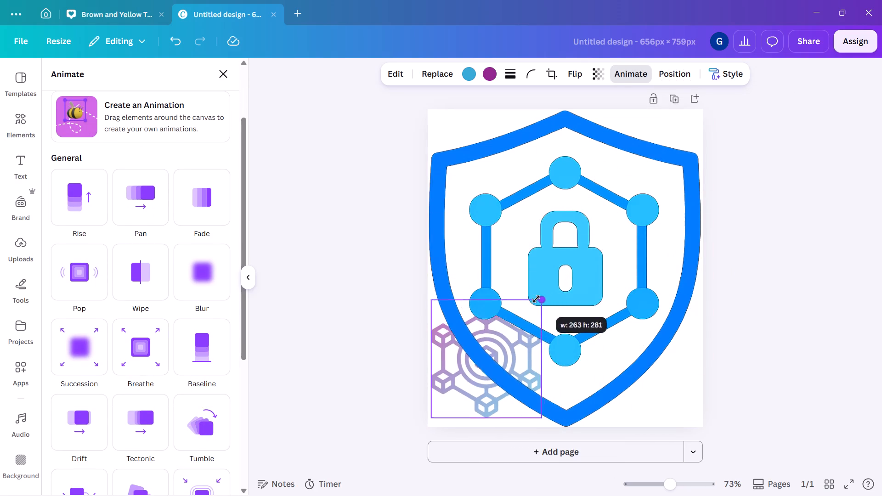
{"action": "left_click_drag", "start_coordinate": [536, 299], "coordinate": [521, 318]}
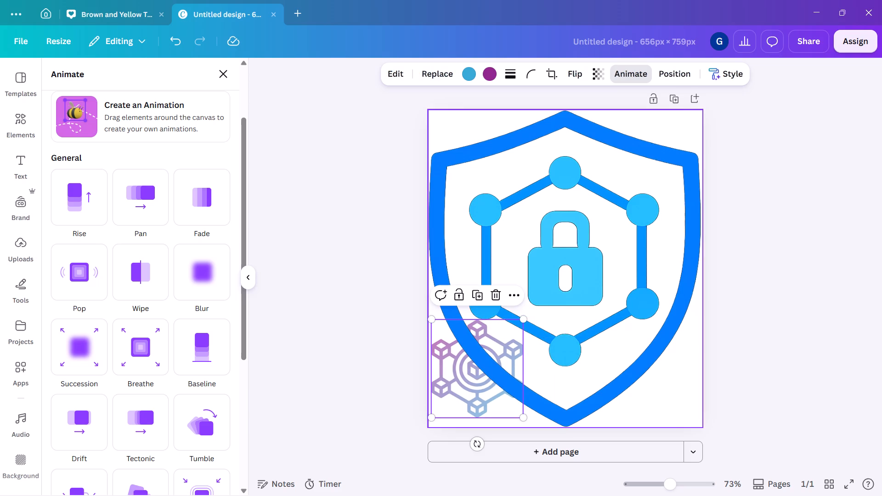
{"action": "left_click_drag", "start_coordinate": [459, 382], "coordinate": [554, 282]}
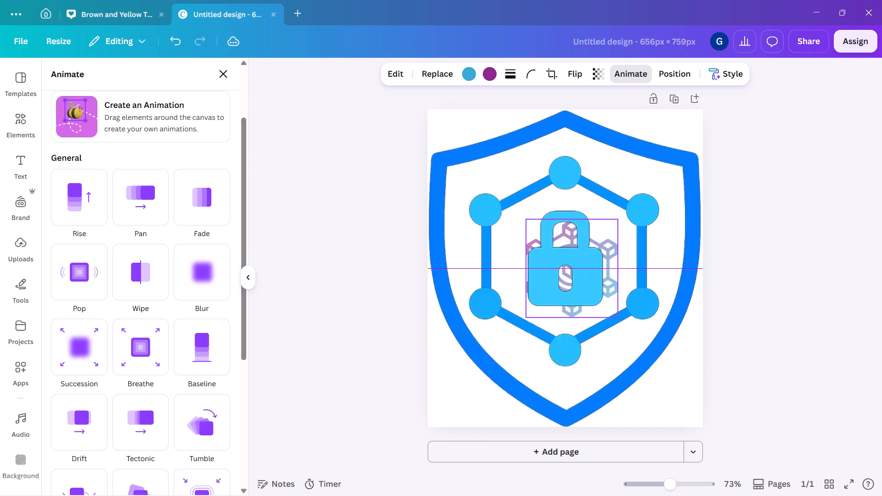
{"action": "left_click_drag", "start_coordinate": [554, 282], "coordinate": [551, 274]}
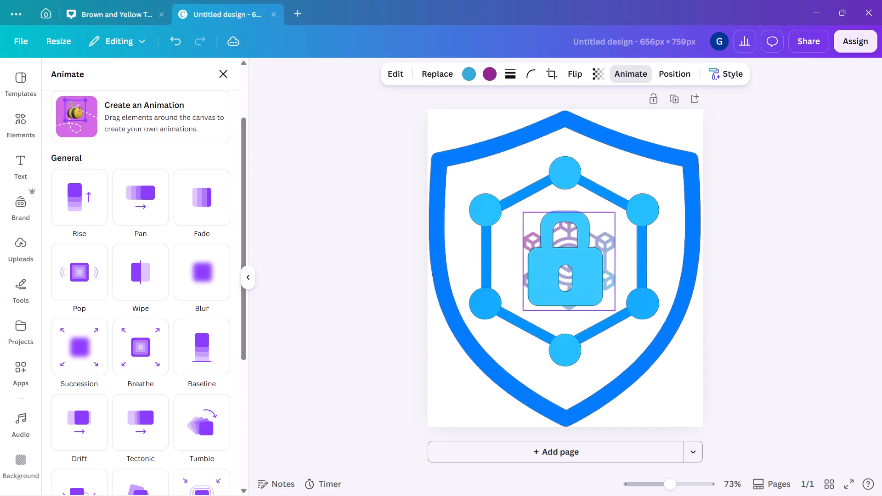
{"action": "left_click_drag", "start_coordinate": [551, 274], "coordinate": [547, 274]}
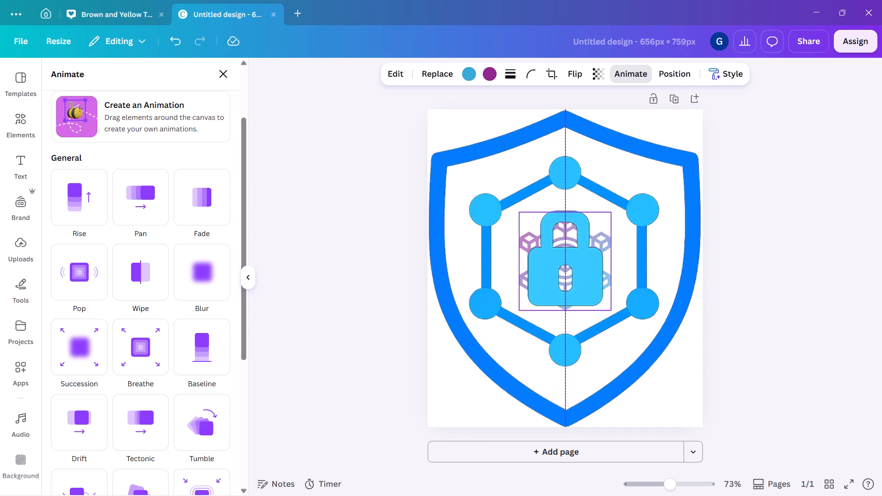
{"action": "left_click_drag", "start_coordinate": [547, 274], "coordinate": [669, 400]}
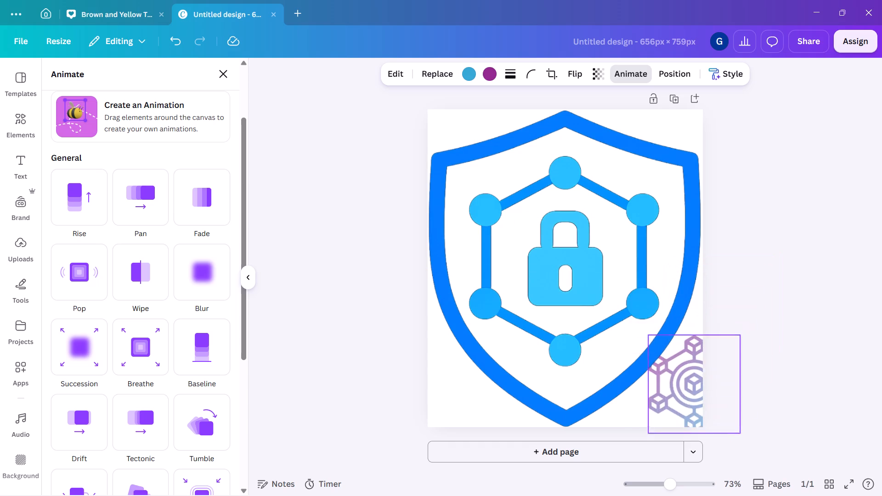
{"action": "left_click_drag", "start_coordinate": [669, 400], "coordinate": [655, 400]}
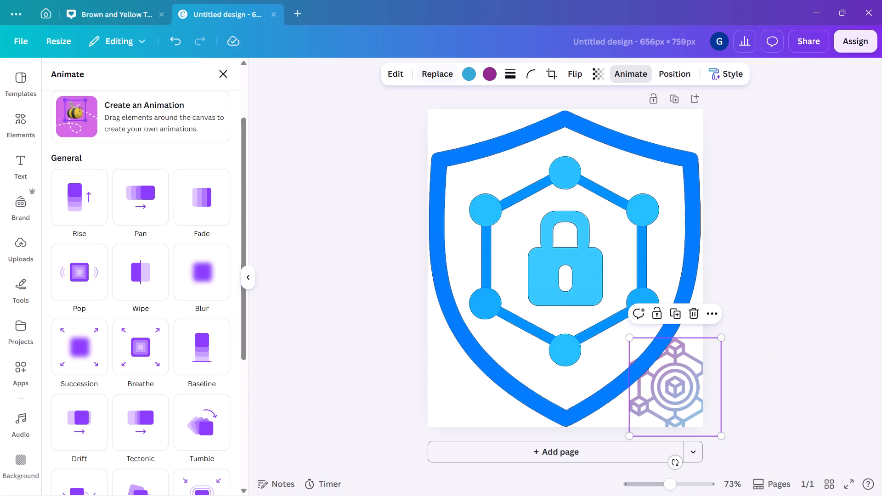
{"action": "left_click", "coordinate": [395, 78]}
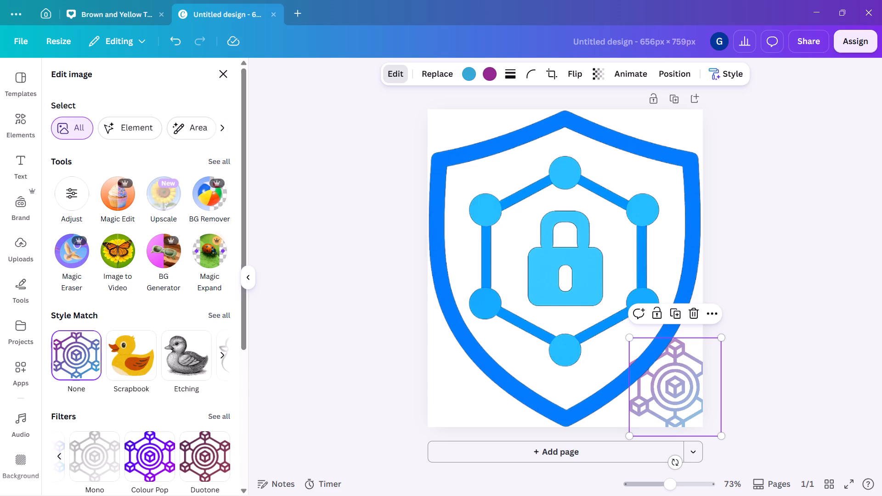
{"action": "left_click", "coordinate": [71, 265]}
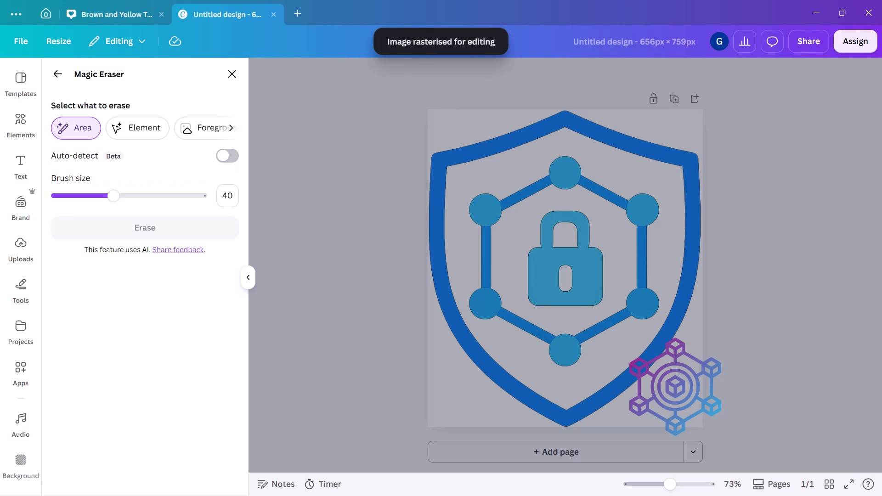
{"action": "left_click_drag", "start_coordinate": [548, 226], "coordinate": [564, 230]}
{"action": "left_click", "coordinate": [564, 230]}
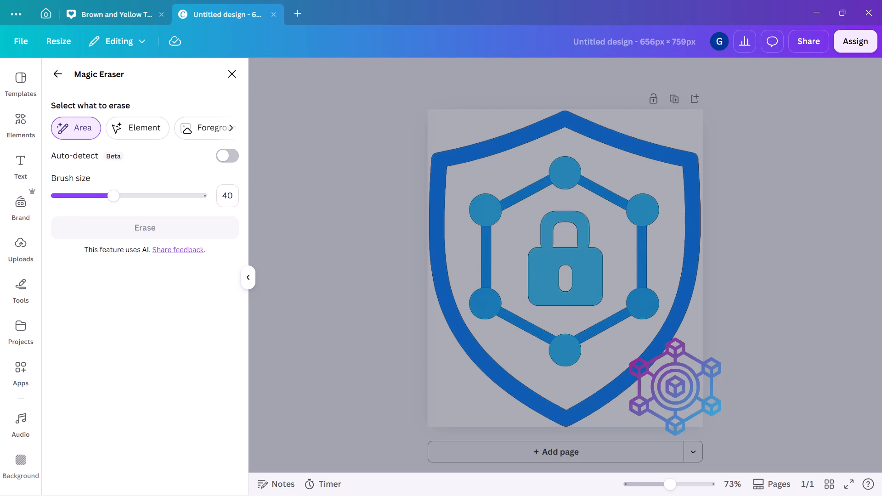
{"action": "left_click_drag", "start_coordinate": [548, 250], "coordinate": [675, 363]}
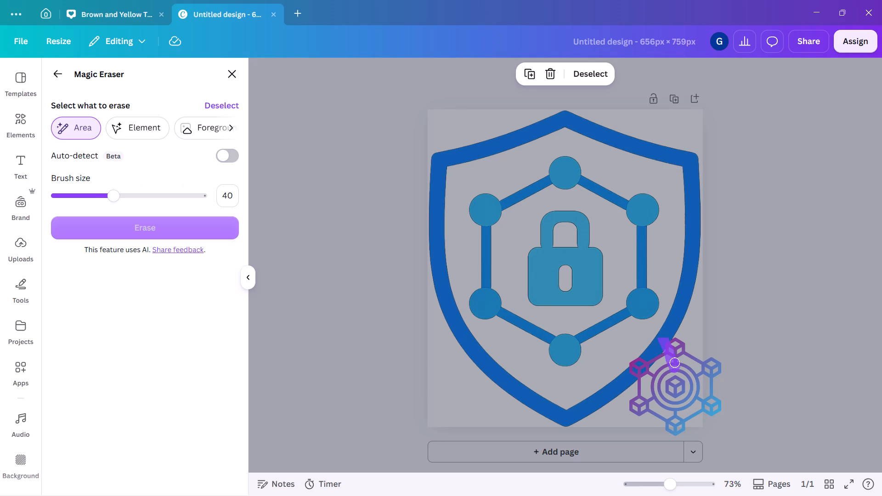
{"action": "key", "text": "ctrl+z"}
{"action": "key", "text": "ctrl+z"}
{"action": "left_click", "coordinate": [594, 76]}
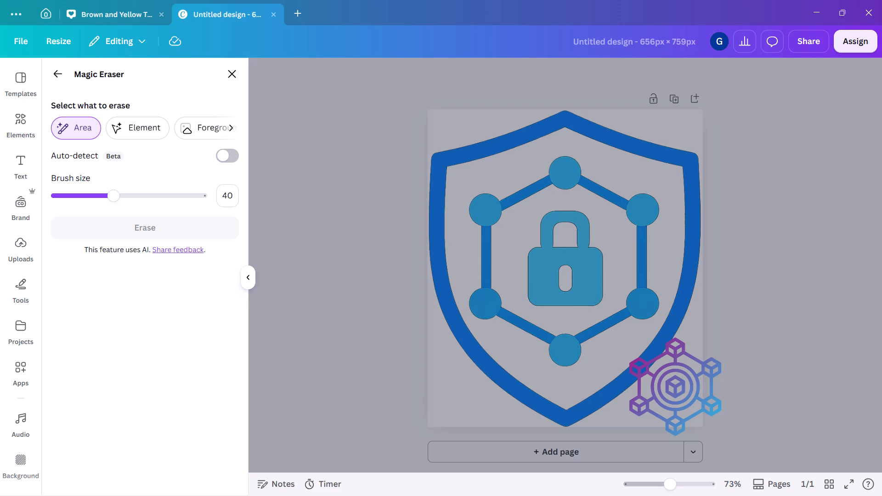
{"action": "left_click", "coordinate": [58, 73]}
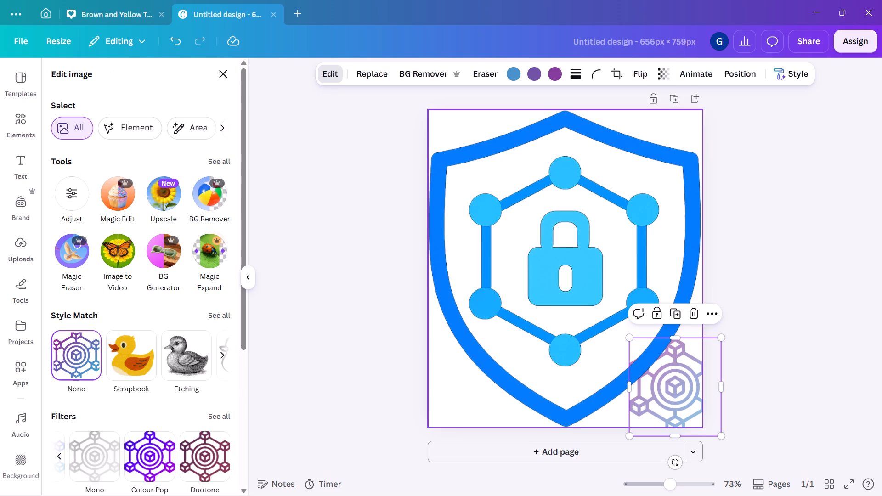
Erase the whole padlock from the centre of the shield logo with the Magic Eraser.
{"action": "left_click", "coordinate": [503, 214]}
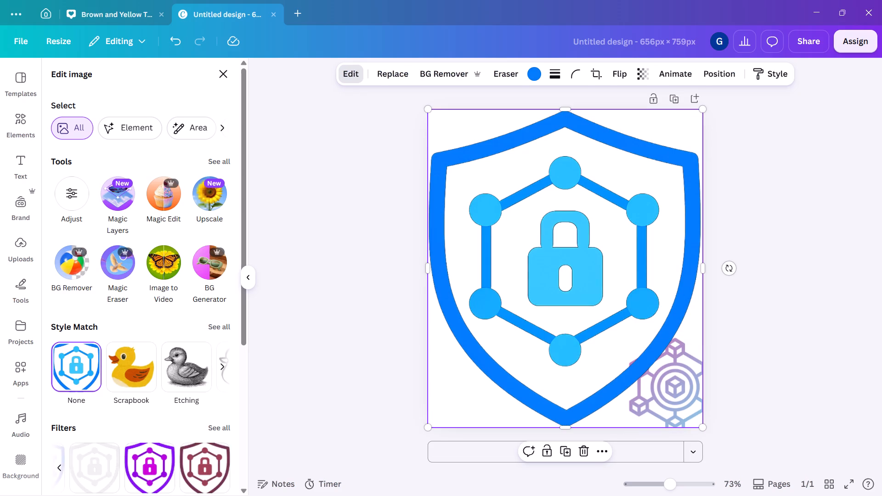
{"action": "left_click", "coordinate": [72, 260]}
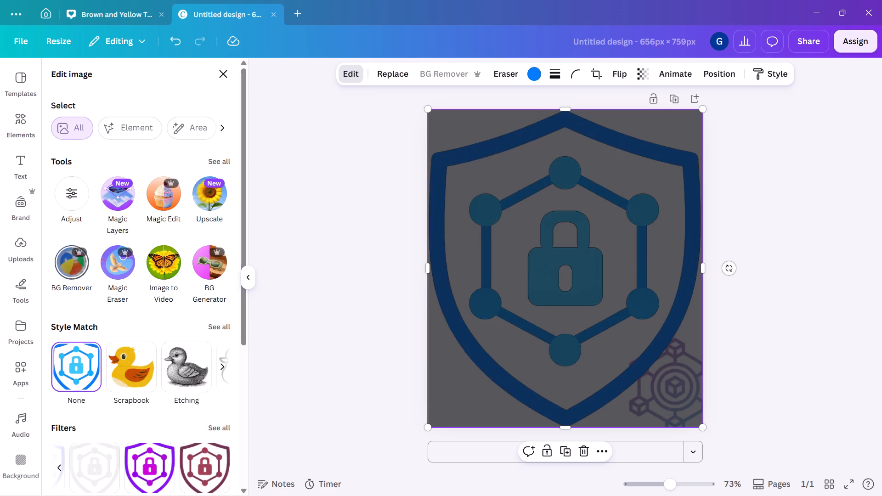
{"action": "left_click", "coordinate": [130, 269]}
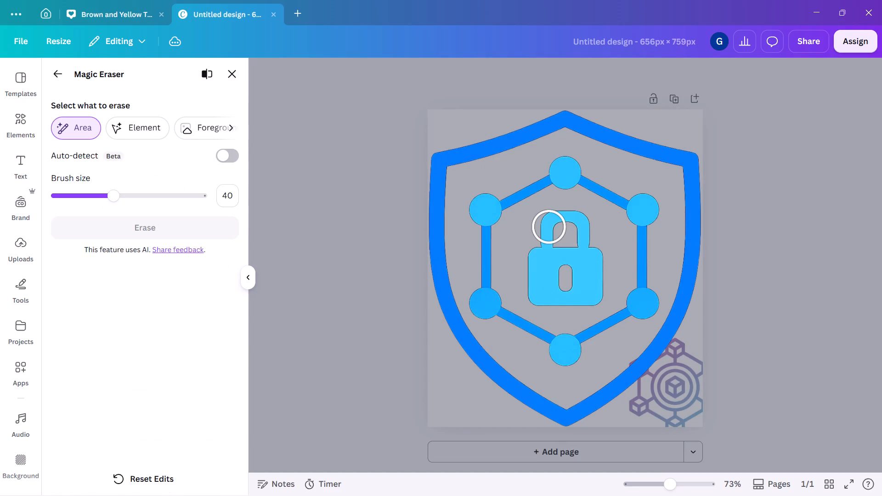
{"action": "left_click_drag", "start_coordinate": [552, 224], "coordinate": [584, 234]}
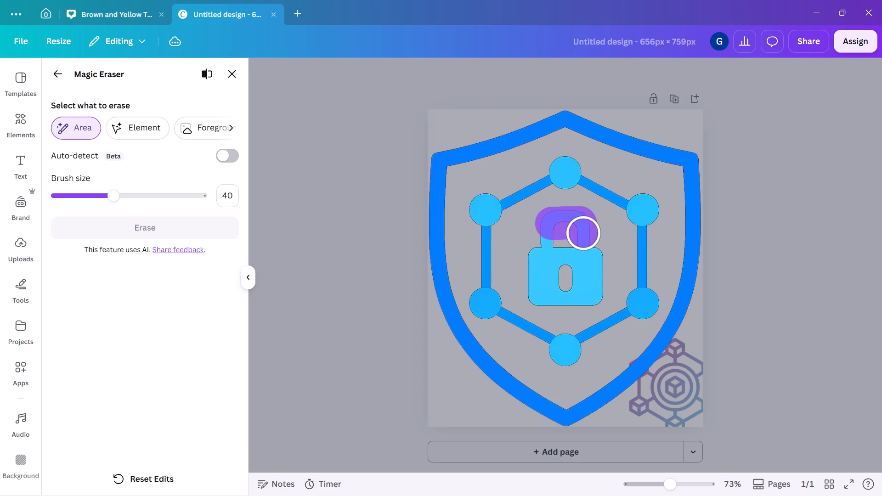
{"action": "left_click_drag", "start_coordinate": [584, 234], "coordinate": [582, 294]}
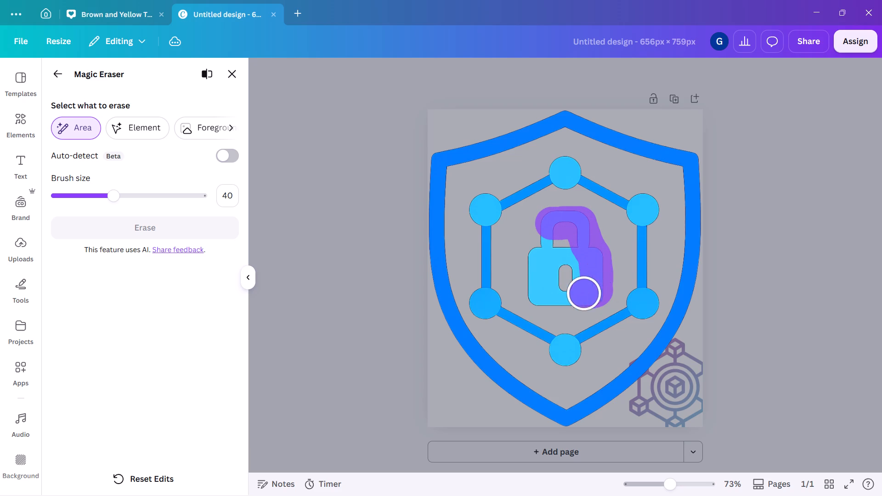
{"action": "left_click_drag", "start_coordinate": [582, 294], "coordinate": [548, 245]}
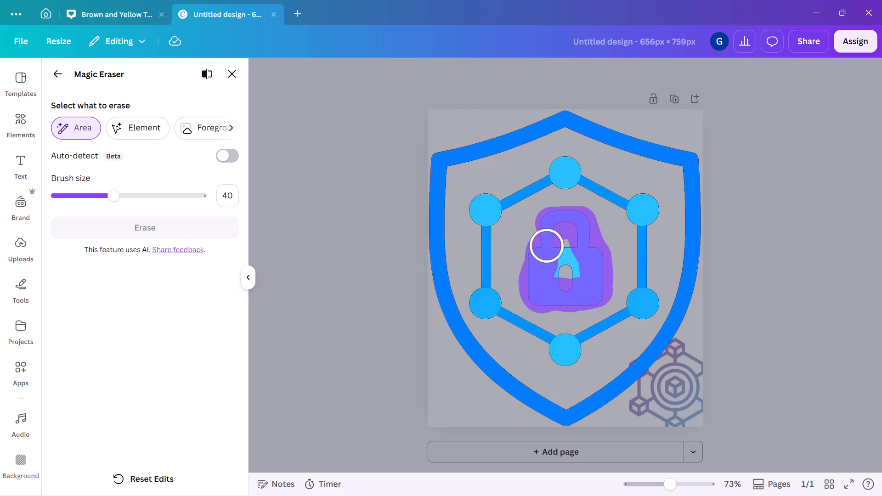
{"action": "left_click_drag", "start_coordinate": [548, 245], "coordinate": [574, 229]}
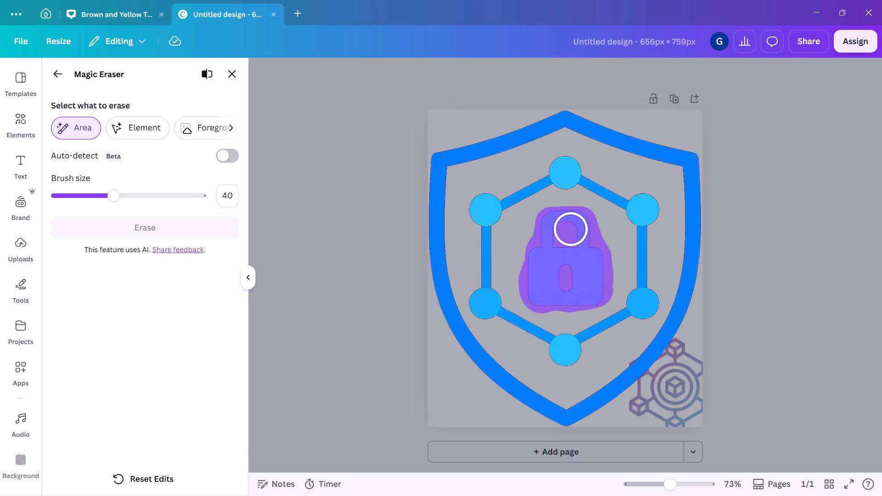
{"action": "left_click_drag", "start_coordinate": [574, 229], "coordinate": [578, 232]}
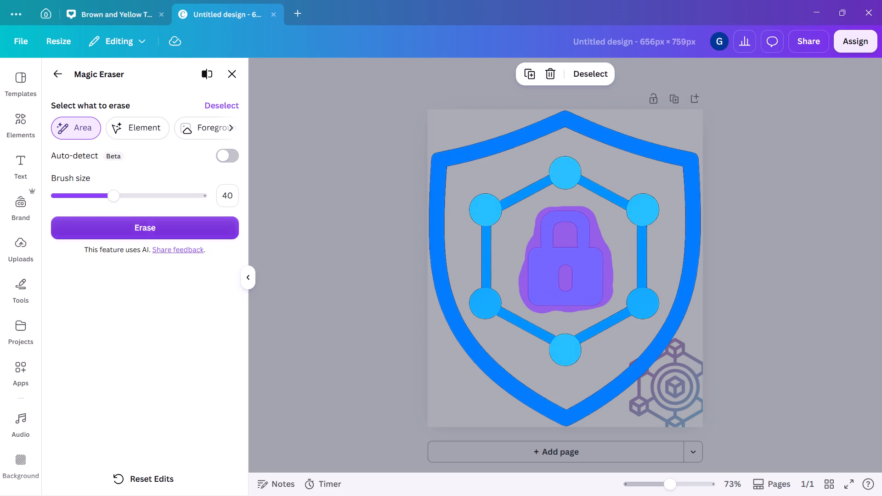
{"action": "left_click", "coordinate": [225, 229]}
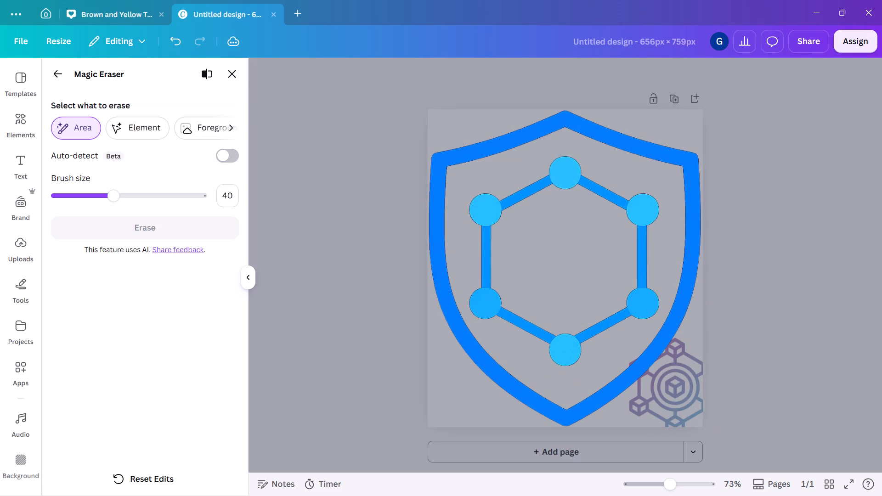
{"action": "left_click", "coordinate": [232, 80]}
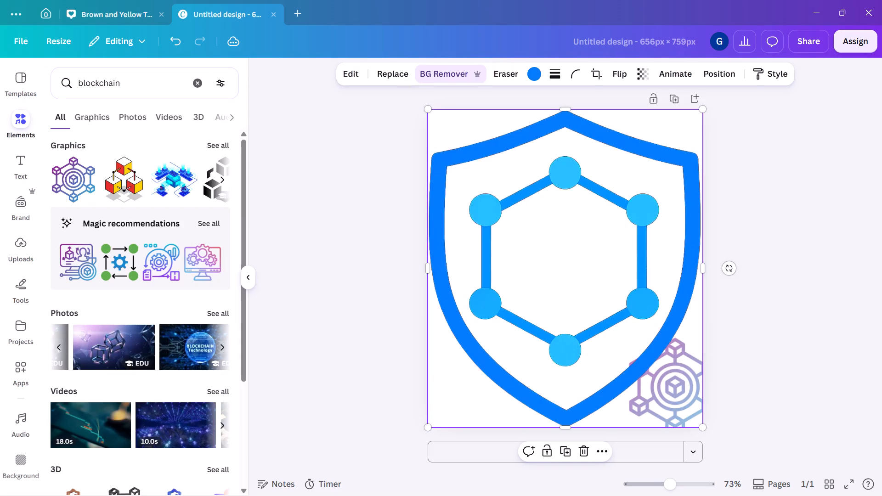
Select the cube-network graphic through the page's layers and move it into the centre of the shield's hexagon, where the padlock was.
{"action": "left_click", "coordinate": [657, 389]}
{"action": "right_click", "coordinate": [657, 389]}
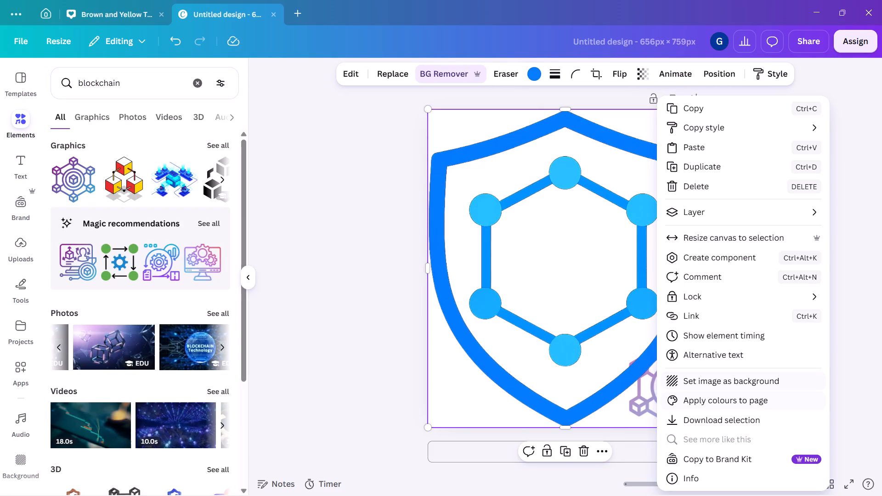
{"action": "left_click", "coordinate": [747, 216]}
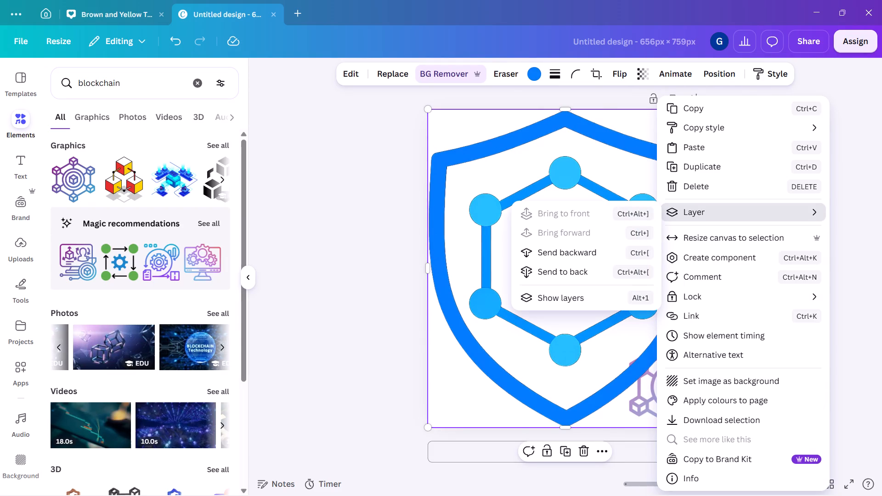
{"action": "left_click", "coordinate": [583, 297]}
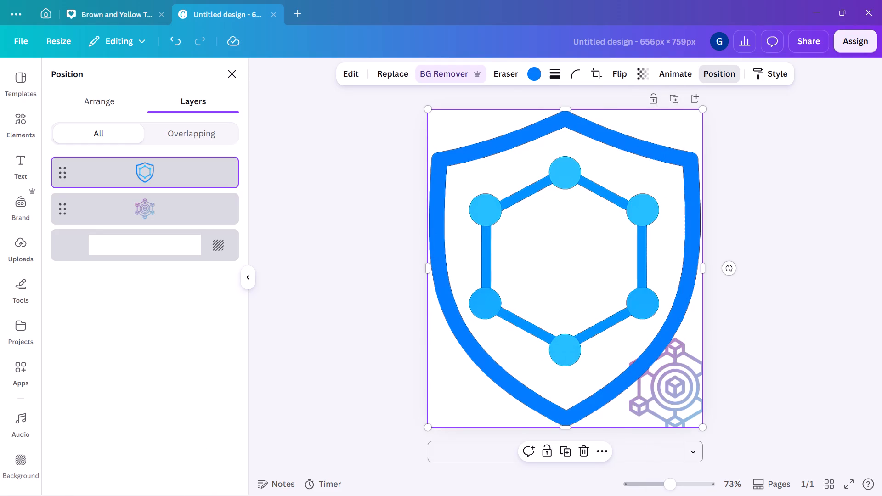
{"action": "left_click", "coordinate": [184, 200]}
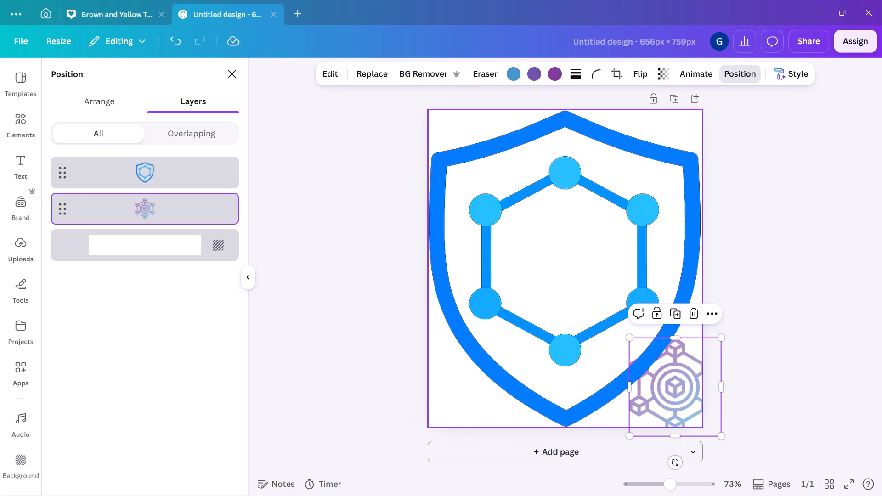
{"action": "left_click_drag", "start_coordinate": [668, 390], "coordinate": [558, 263]}
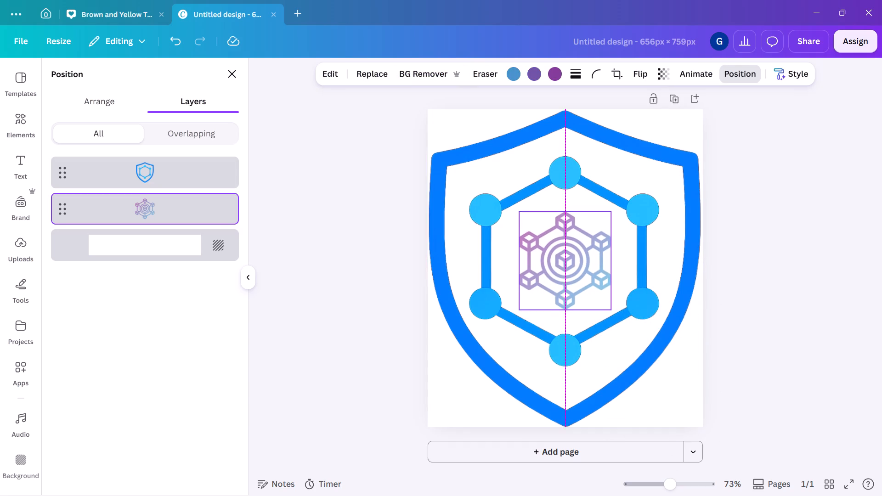
{"action": "left_click_drag", "start_coordinate": [558, 263], "coordinate": [558, 262]}
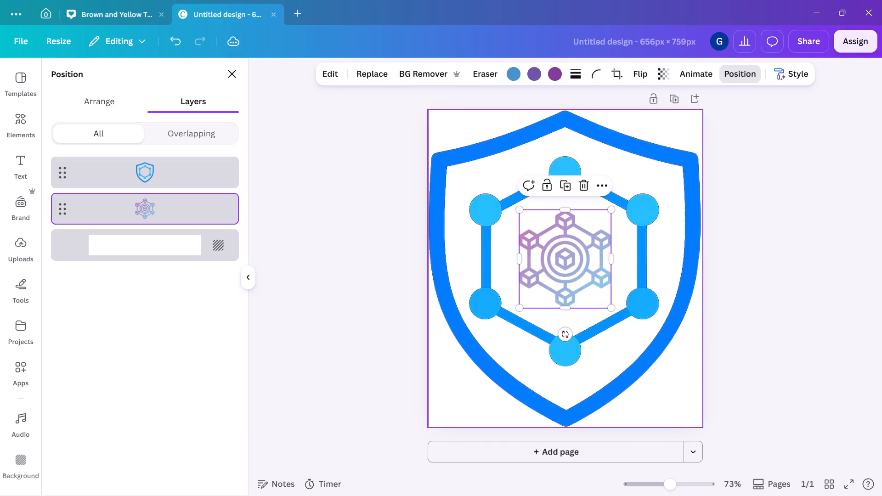
Search the elements library for "lock" and look through the graphics, photos and other results for a suitable padlock.
{"action": "left_click", "coordinate": [11, 135]}
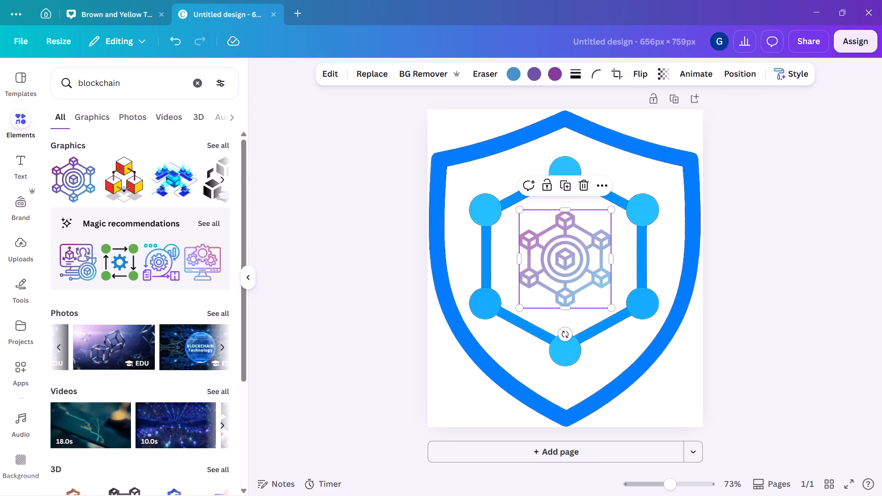
{"action": "left_click_drag", "start_coordinate": [124, 86], "coordinate": [54, 92]}
{"action": "type", "text": "lock"}
{"action": "key", "text": "Return"}
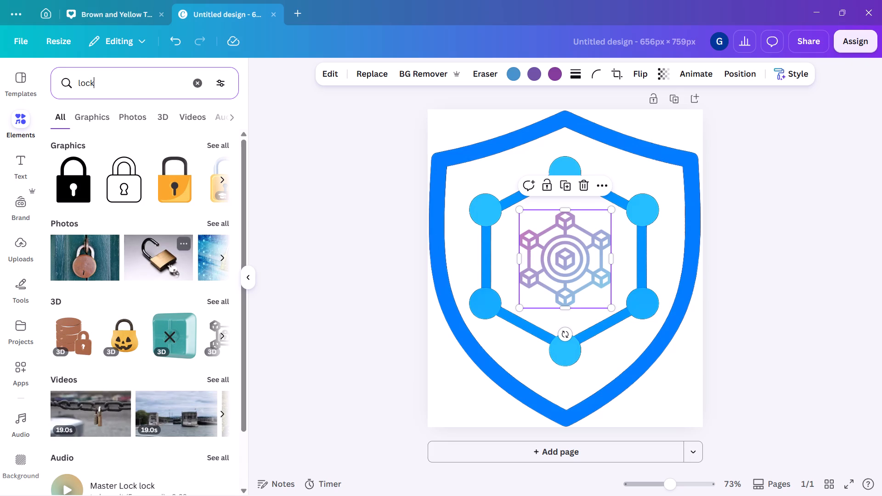
{"action": "scroll", "coordinate": [180, 250], "scroll_direction": "left", "scroll_amount": 3}
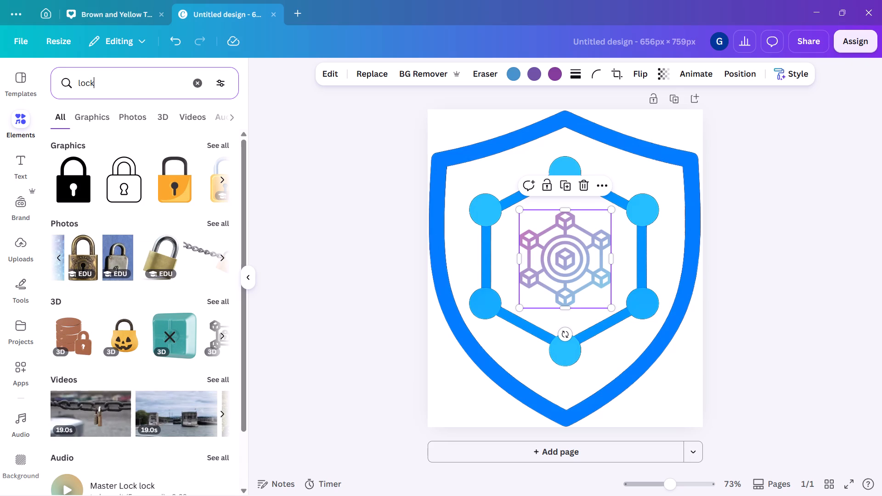
{"action": "scroll", "coordinate": [201, 192], "scroll_direction": "left", "scroll_amount": 7}
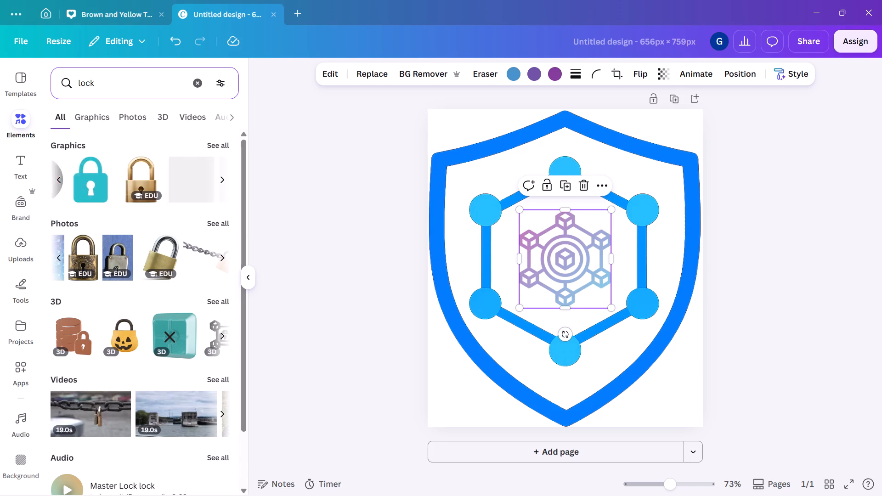
{"action": "scroll", "coordinate": [201, 192], "scroll_direction": "left", "scroll_amount": 6}
{"action": "scroll", "coordinate": [201, 192], "scroll_direction": "down", "scroll_amount": 2}
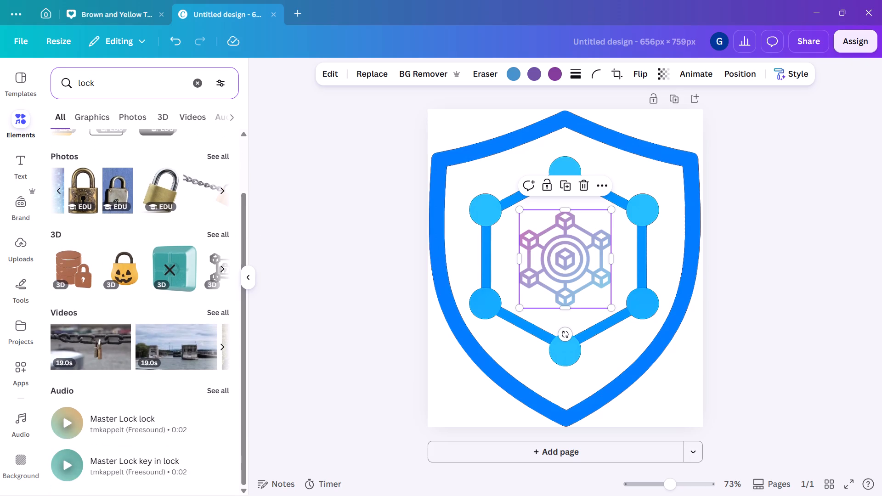
{"action": "scroll", "coordinate": [201, 192], "scroll_direction": "down", "scroll_amount": 2}
{"action": "scroll", "coordinate": [135, 299], "scroll_direction": "down", "scroll_amount": 3}
Search the elements library for "chain" and add the thin diagonal metal chain graphic to the page.
{"action": "left_click", "coordinate": [202, 85]}
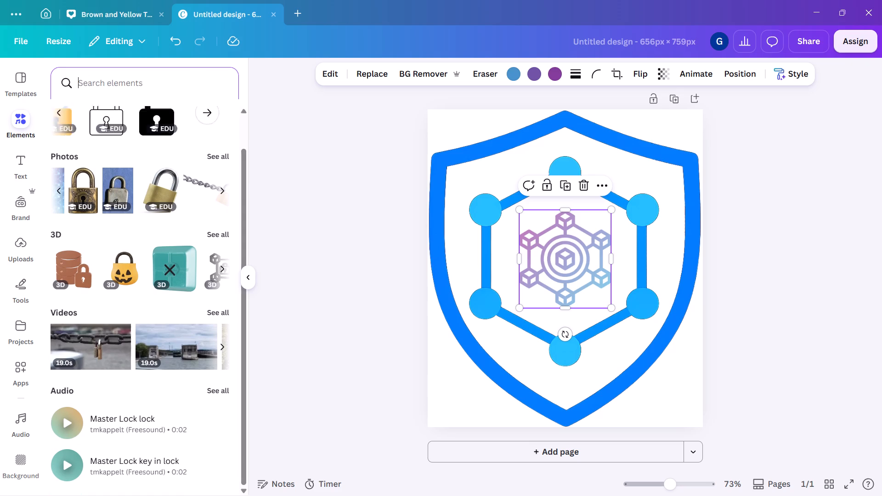
{"action": "type", "text": "chs"}
{"action": "key", "text": "BackSpace"}
{"action": "key", "text": "a"}
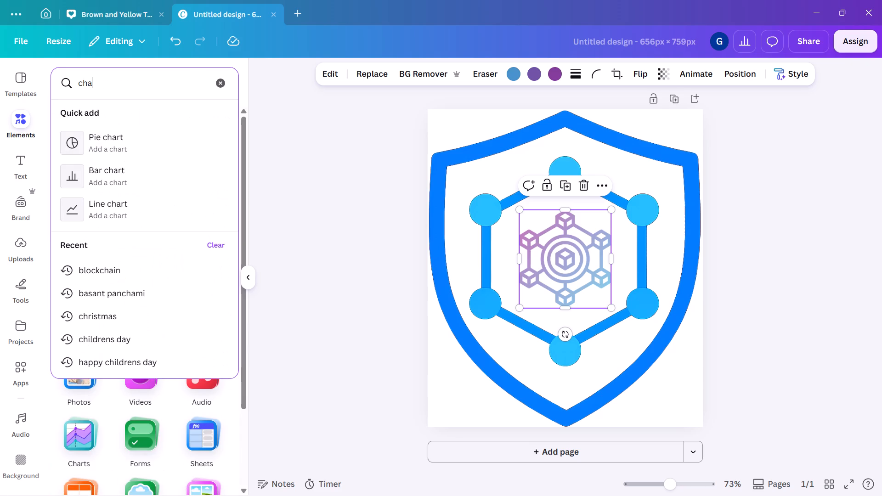
{"action": "type", "text": "in"}
{"action": "key", "text": "Return"}
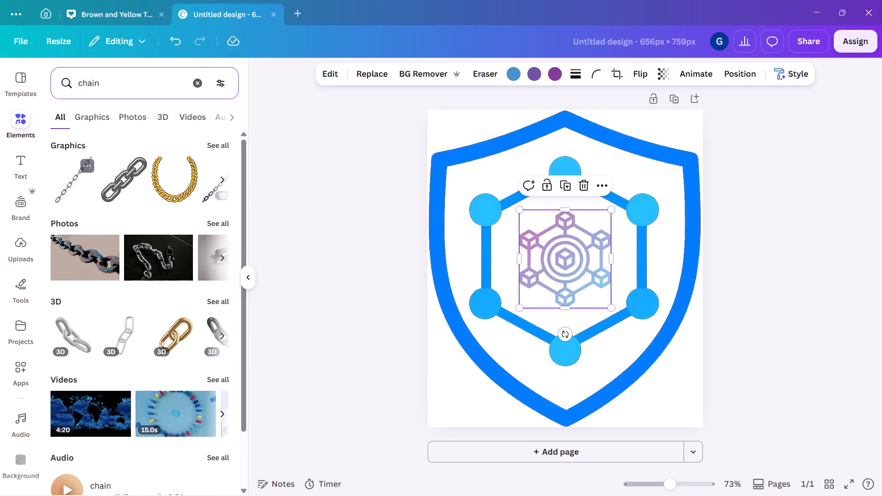
{"action": "left_click", "coordinate": [85, 189]}
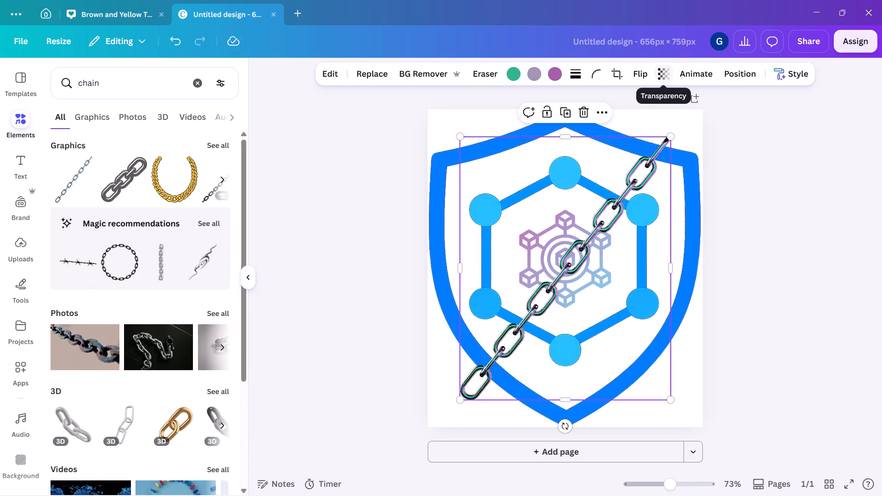
Set the chain graphic's transparency to 45.
{"action": "left_click", "coordinate": [660, 77]}
{"action": "left_click_drag", "start_coordinate": [693, 124], "coordinate": [692, 124]}
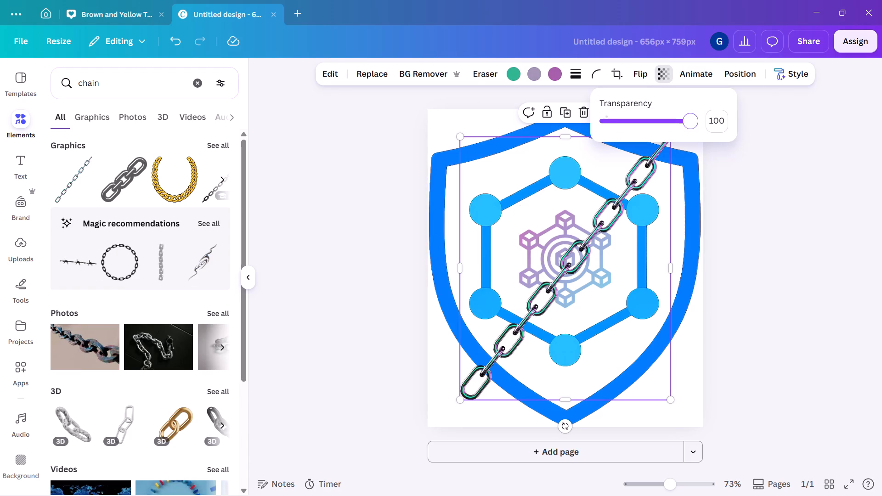
{"action": "left_click_drag", "start_coordinate": [692, 124], "coordinate": [671, 130]}
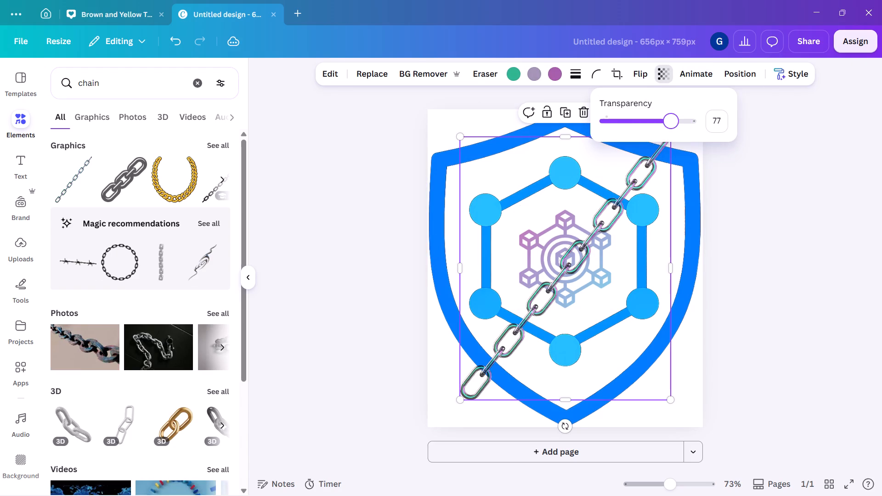
{"action": "left_click_drag", "start_coordinate": [671, 130], "coordinate": [661, 131]}
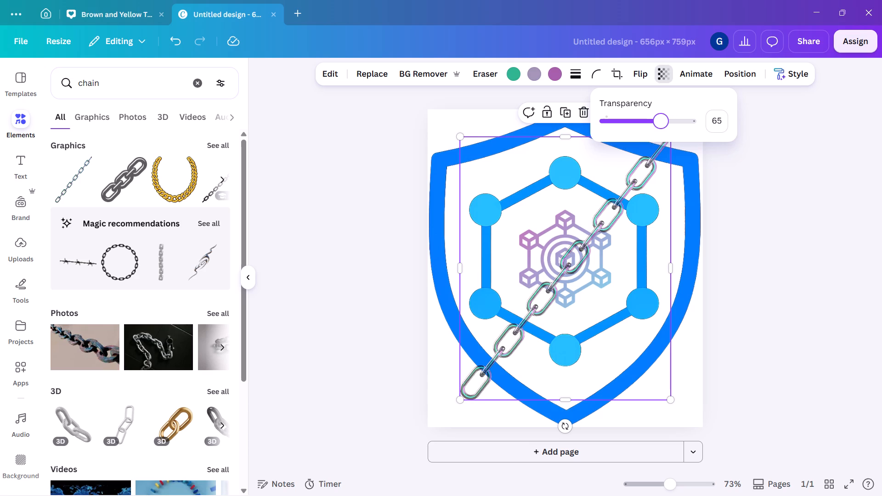
{"action": "left_click_drag", "start_coordinate": [661, 131], "coordinate": [657, 132]}
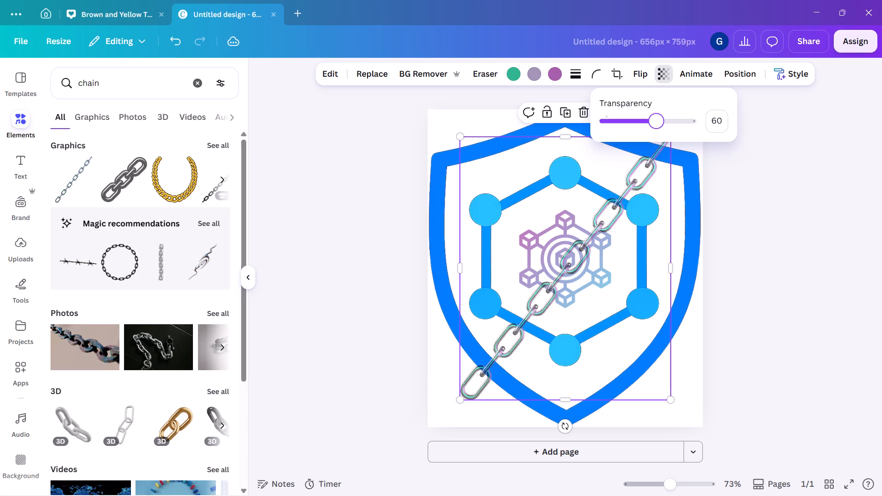
{"action": "left_click_drag", "start_coordinate": [657, 132], "coordinate": [640, 141]}
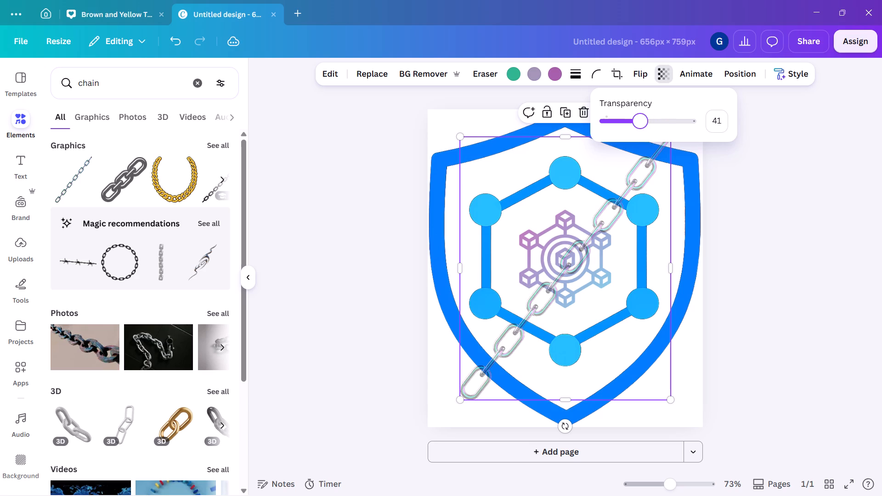
{"action": "left_click_drag", "start_coordinate": [640, 141], "coordinate": [644, 142]}
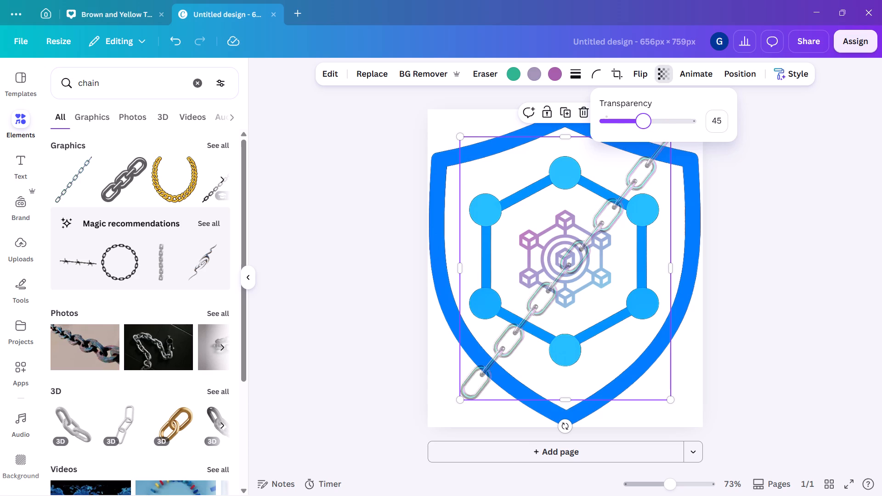
{"action": "left_click", "coordinate": [636, 227]}
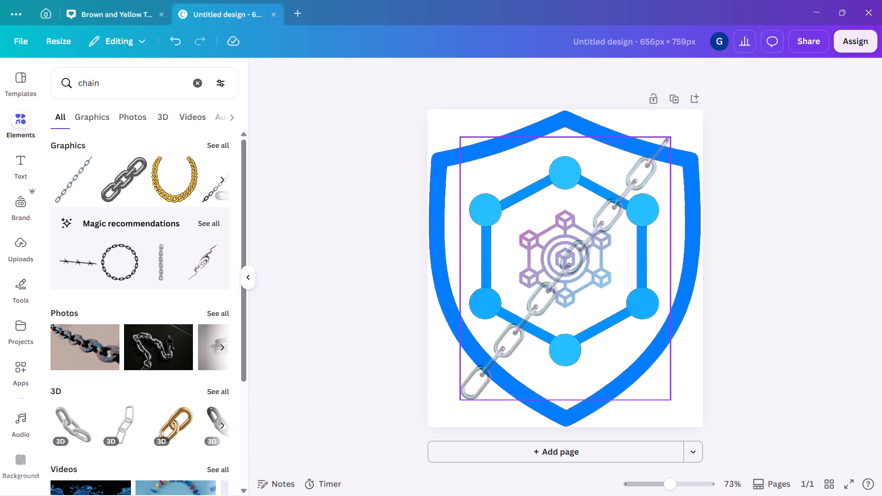
Shrink the chain to about a quarter of the page width and move it over the cube-network graphic in the shield's centre.
{"action": "left_click", "coordinate": [664, 142]}
{"action": "left_click_drag", "start_coordinate": [668, 136], "coordinate": [539, 333]}
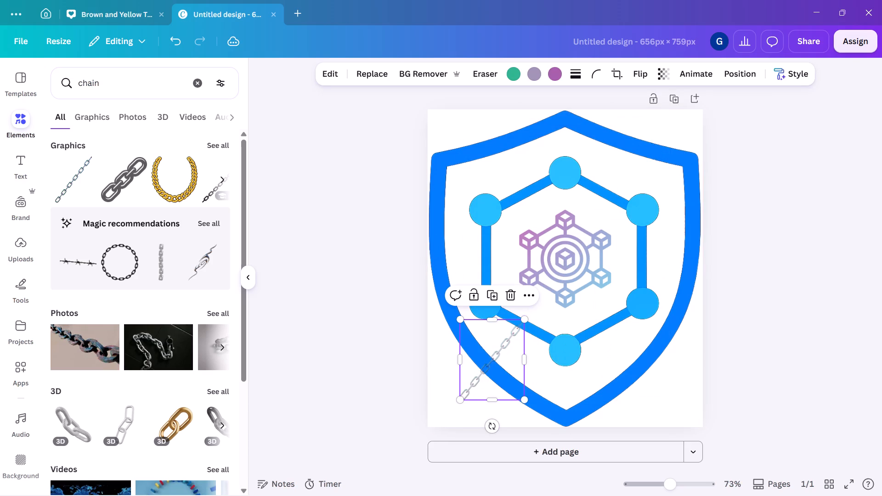
{"action": "left_click_drag", "start_coordinate": [503, 351], "coordinate": [581, 254]}
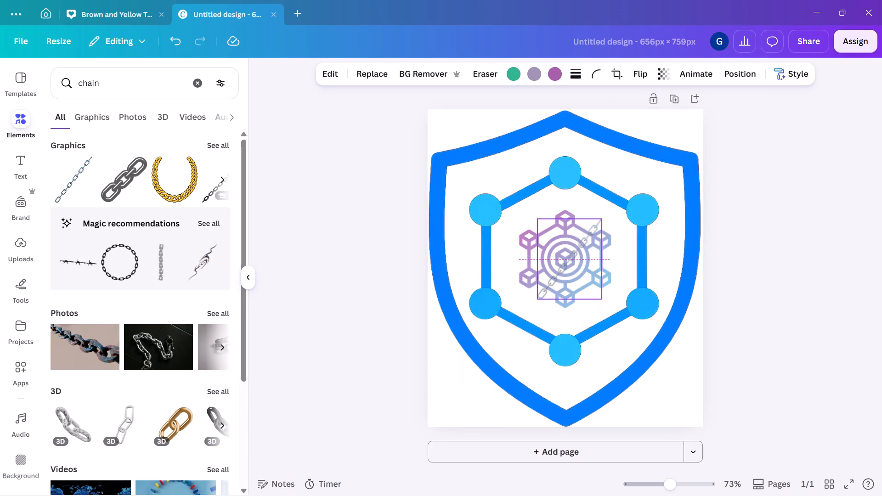
{"action": "left_click_drag", "start_coordinate": [581, 254], "coordinate": [581, 251]}
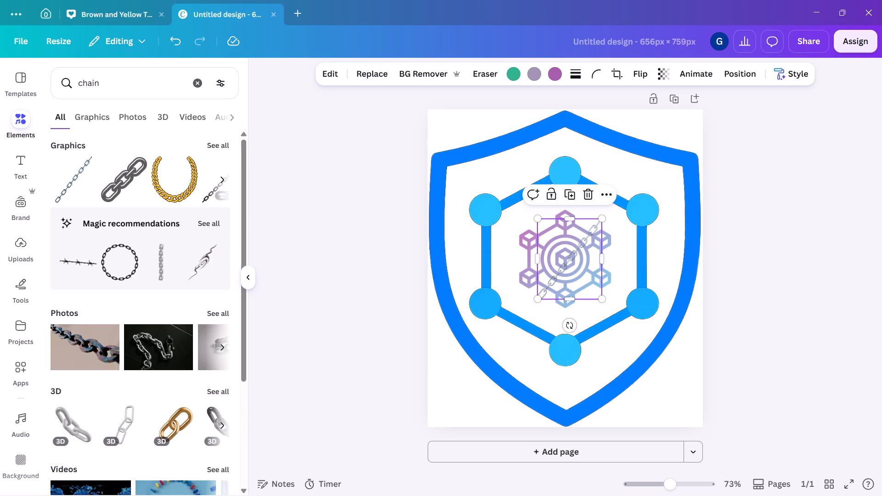
Rotate the chain slightly clockwise and centre it diagonally across the cube-network graphic.
{"action": "left_click_drag", "start_coordinate": [567, 322], "coordinate": [562, 321]}
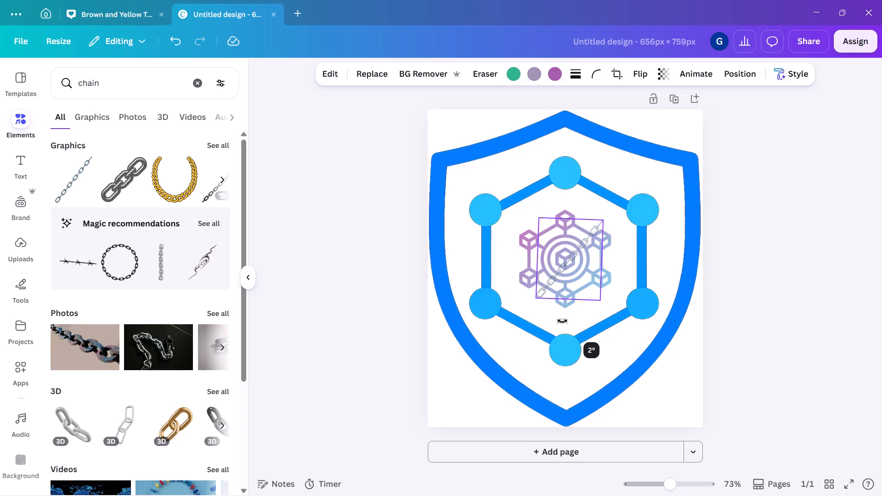
{"action": "left_click_drag", "start_coordinate": [562, 321], "coordinate": [552, 320]}
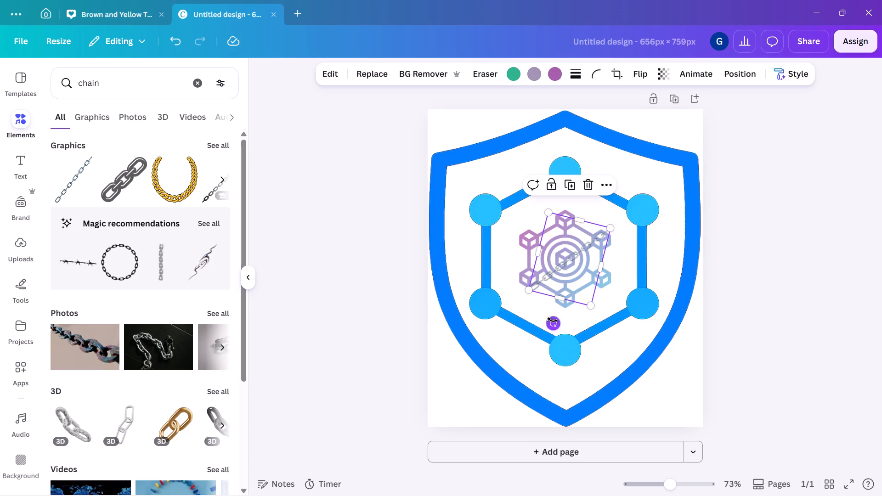
{"action": "left_click_drag", "start_coordinate": [581, 253], "coordinate": [581, 260]}
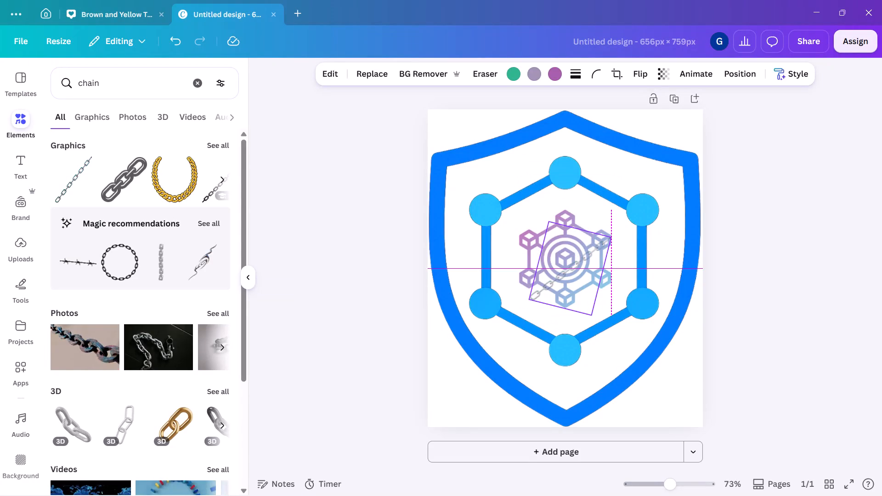
{"action": "left_click_drag", "start_coordinate": [581, 260], "coordinate": [581, 259]}
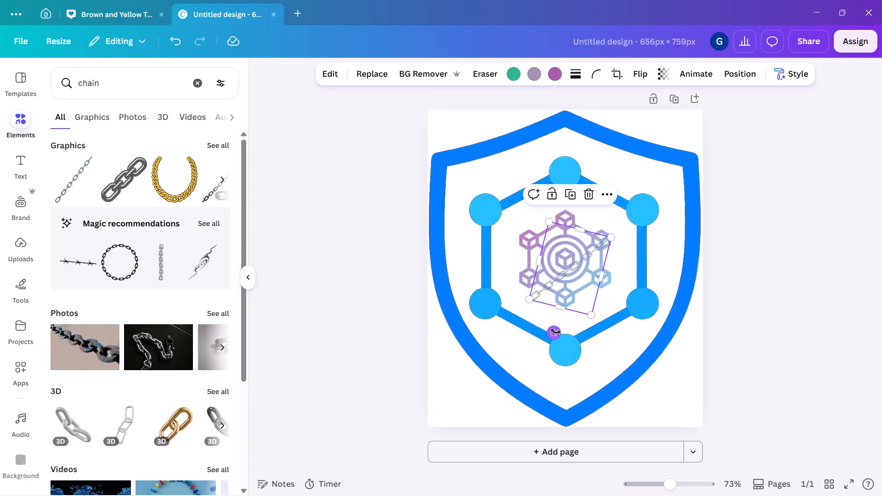
{"action": "left_click_drag", "start_coordinate": [555, 332], "coordinate": [547, 323]}
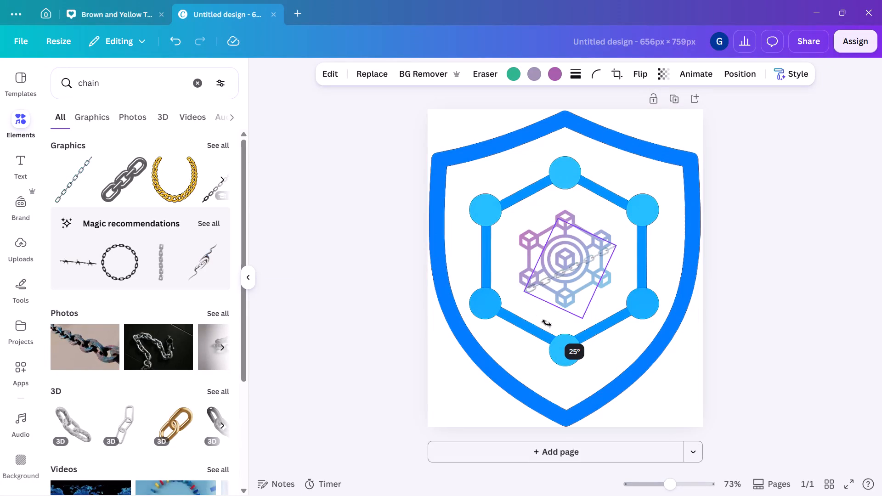
{"action": "left_click_drag", "start_coordinate": [547, 323], "coordinate": [556, 327]}
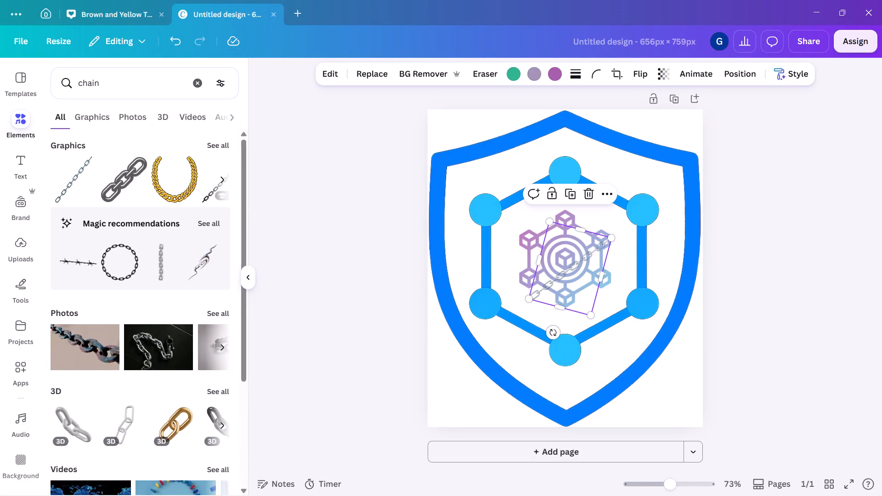
{"action": "left_click_drag", "start_coordinate": [567, 273], "coordinate": [564, 262]}
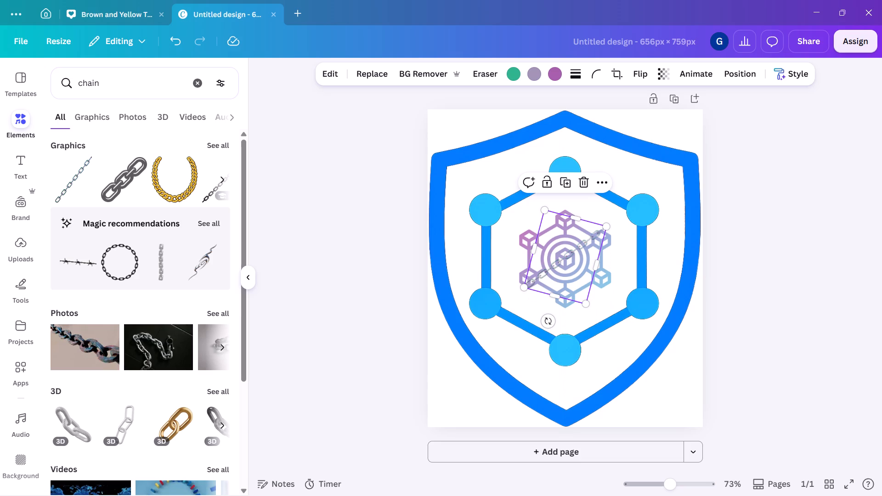
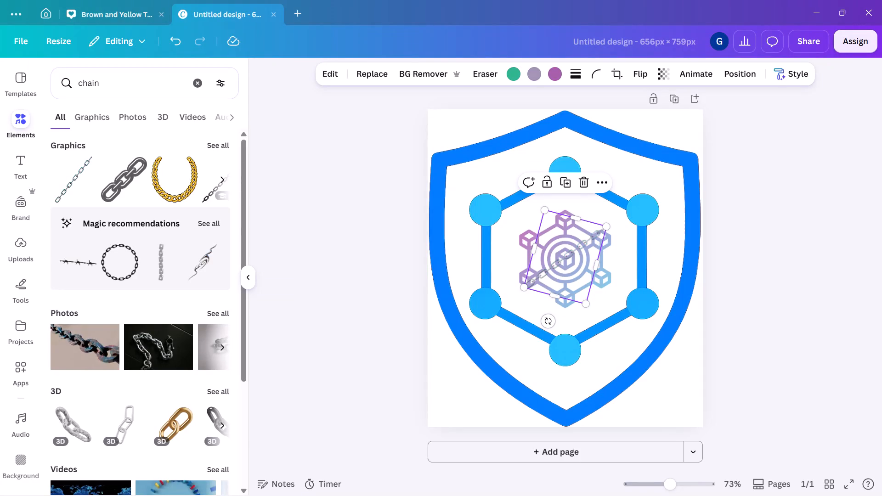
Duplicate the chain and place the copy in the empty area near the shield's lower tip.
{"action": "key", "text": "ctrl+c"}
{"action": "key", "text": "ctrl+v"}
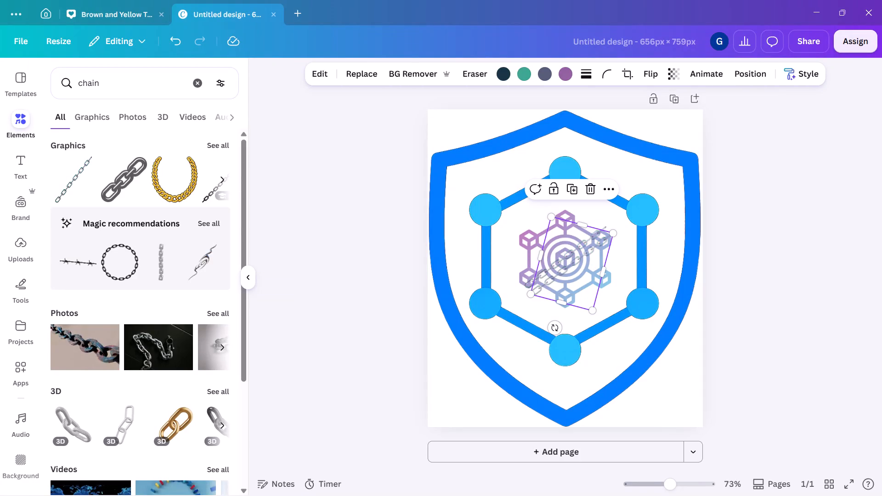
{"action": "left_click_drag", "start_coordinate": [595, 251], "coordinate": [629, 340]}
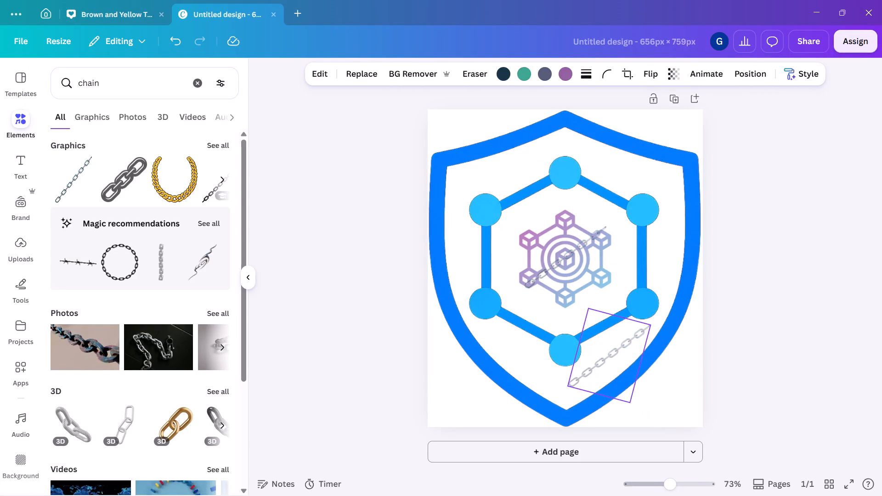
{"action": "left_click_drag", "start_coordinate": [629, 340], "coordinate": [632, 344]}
Rotate the original chain a little further clockwise and recentre it over the cube-network graphic.
{"action": "left_click", "coordinate": [563, 252]}
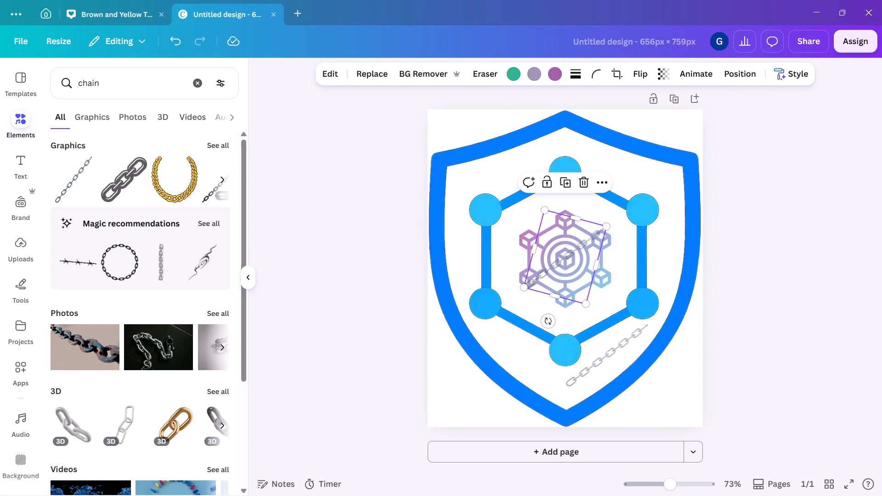
{"action": "left_click_drag", "start_coordinate": [549, 318], "coordinate": [543, 317]}
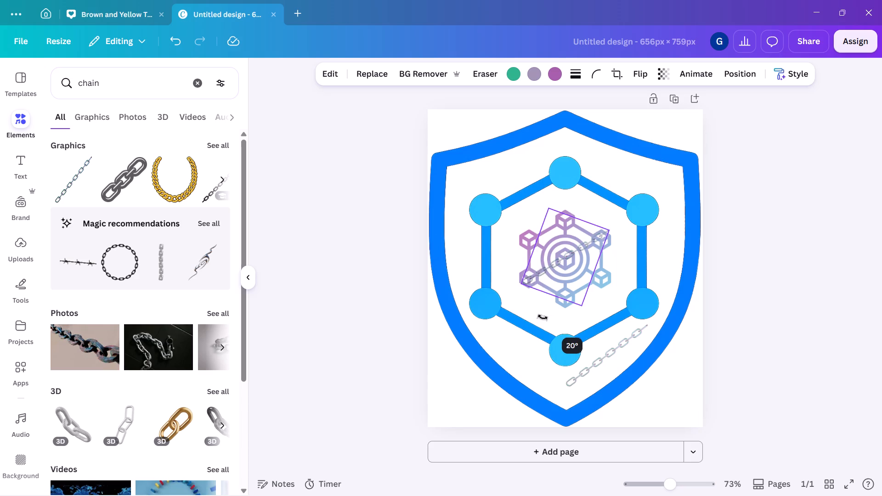
{"action": "left_click_drag", "start_coordinate": [543, 317], "coordinate": [538, 315]}
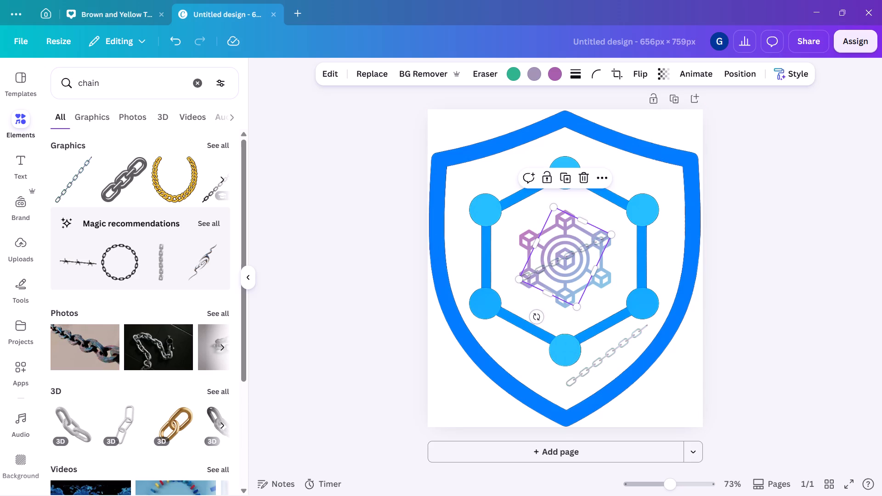
{"action": "left_click", "coordinate": [564, 251]}
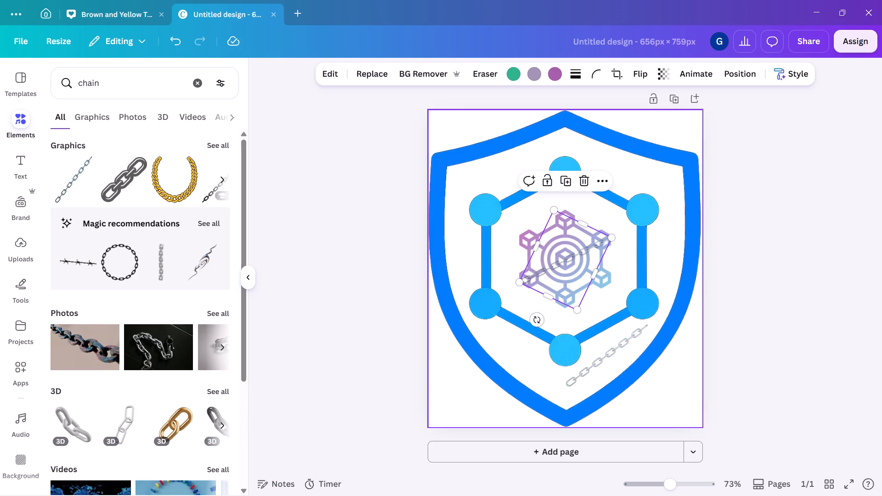
{"action": "left_click", "coordinate": [735, 267]}
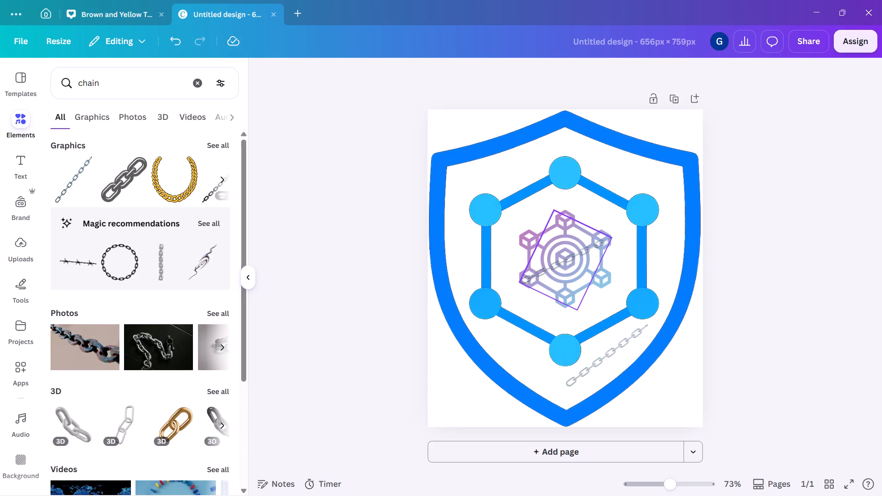
Set the transparency of the chain over the cube-network graphic to 80.
{"action": "left_click", "coordinate": [579, 251]}
{"action": "left_click", "coordinate": [662, 73]}
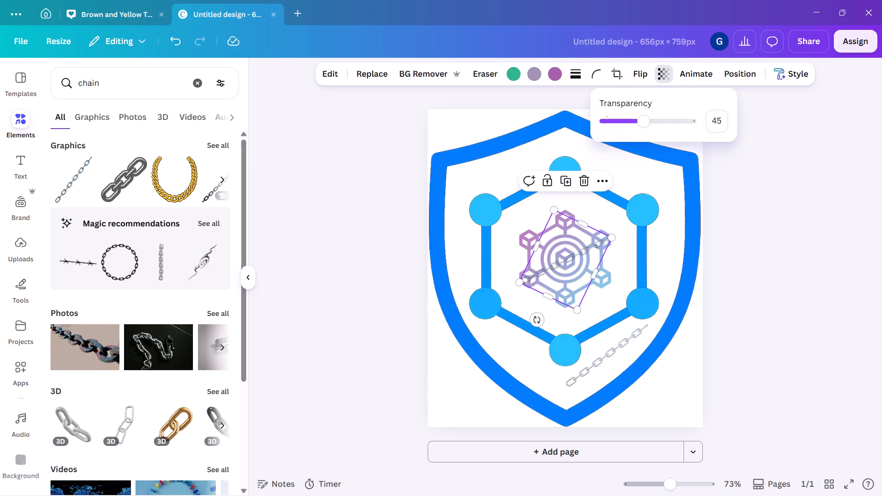
{"action": "left_click_drag", "start_coordinate": [646, 120], "coordinate": [661, 120]}
{"action": "left_click_drag", "start_coordinate": [661, 120], "coordinate": [665, 120]}
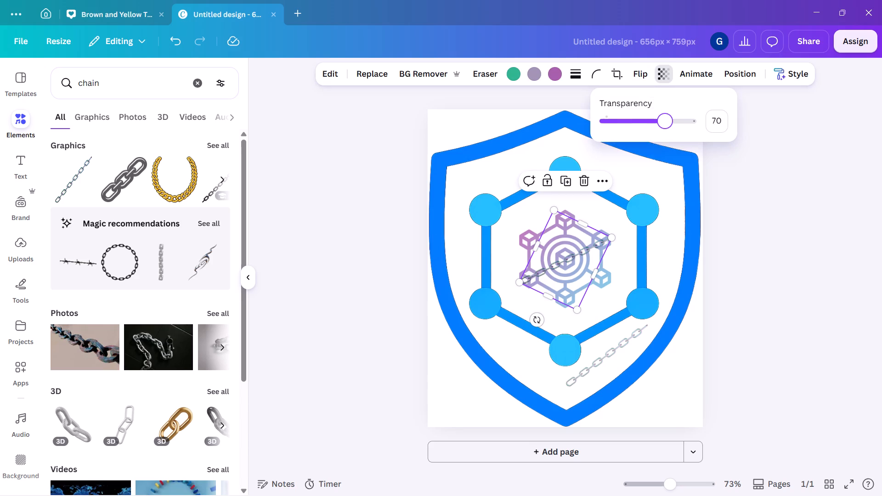
{"action": "left_click_drag", "start_coordinate": [665, 120], "coordinate": [675, 121]}
{"action": "left_click_drag", "start_coordinate": [675, 121], "coordinate": [673, 120]}
{"action": "key", "text": "Right"}
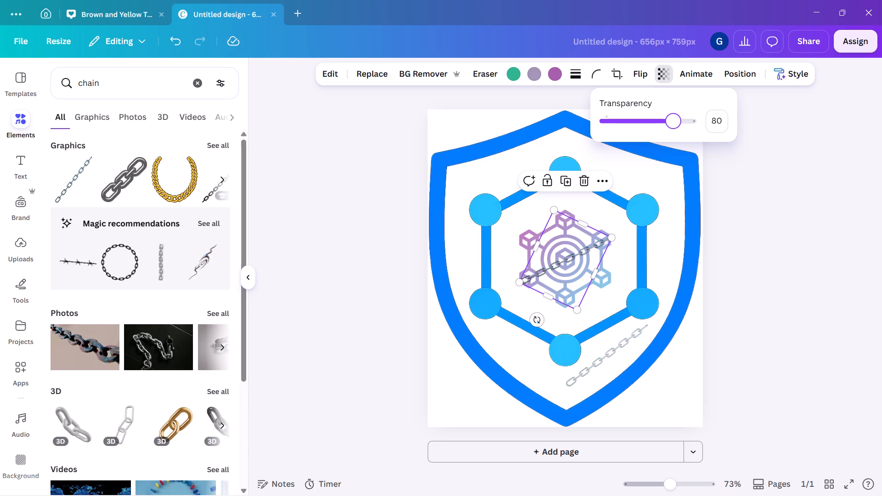
{"action": "key", "text": "Return"}
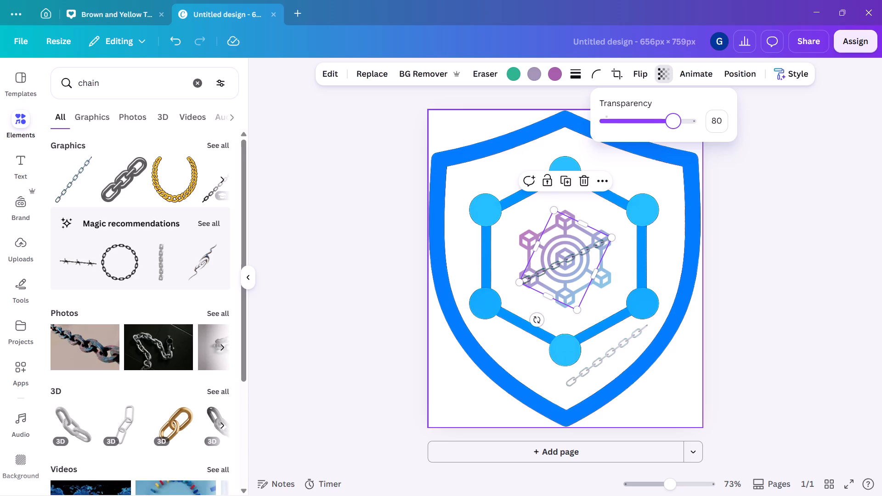
Duplicate the darker chain that lies over the cube-network graphic.
{"action": "key", "text": "ctrl+c"}
{"action": "key", "text": "ctrl+v"}
{"action": "left_click", "coordinate": [780, 211]}
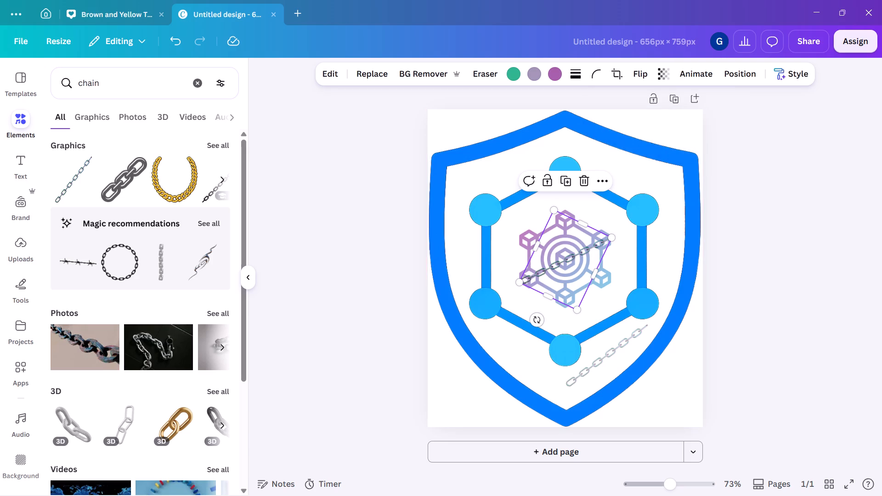
{"action": "key", "text": "ctrl+c"}
{"action": "key", "text": "ctrl+v"}
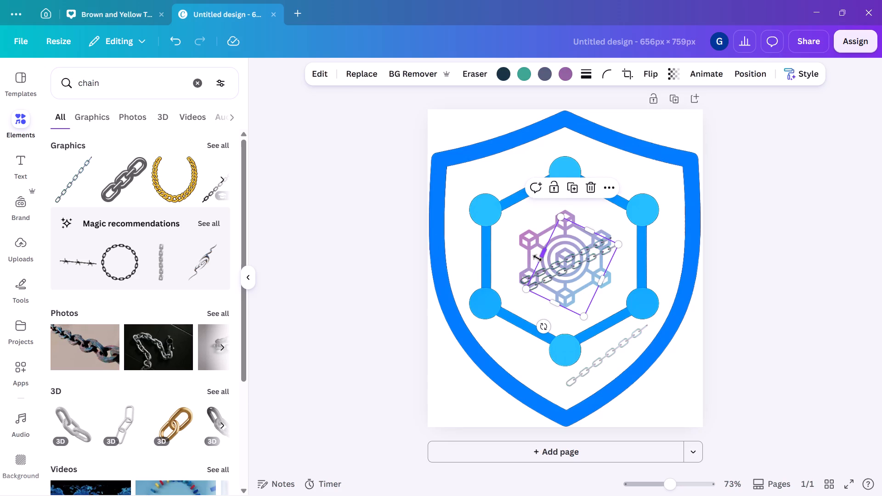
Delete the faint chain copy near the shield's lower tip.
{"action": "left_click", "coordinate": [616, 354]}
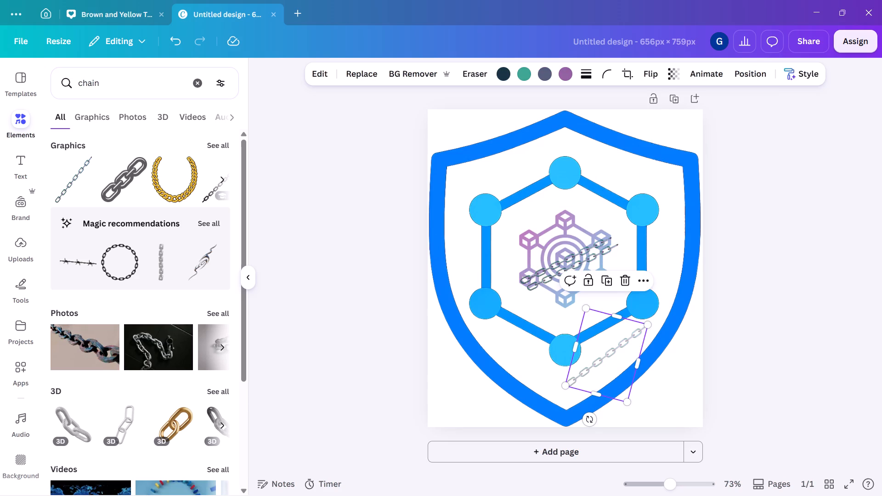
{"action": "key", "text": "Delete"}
Rotate the duplicate chain clockwise and centre it so the two chains form an X over the cube-network graphic.
{"action": "left_click", "coordinate": [584, 269]}
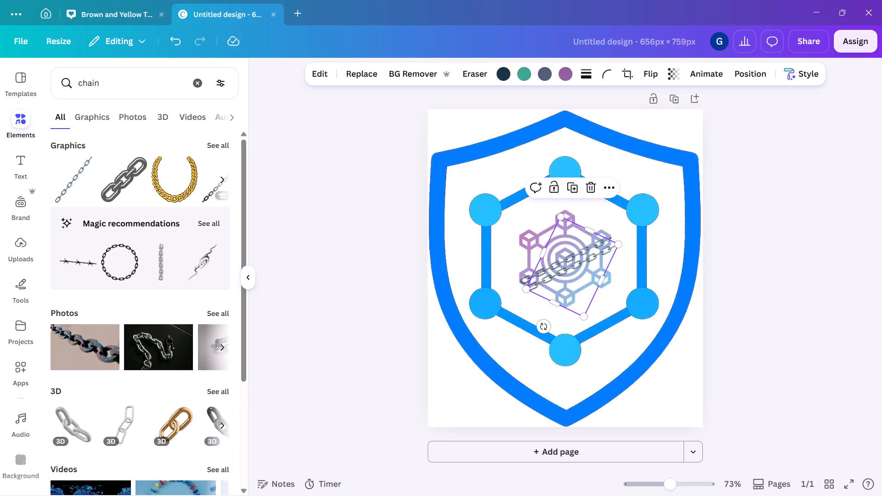
{"action": "left_click_drag", "start_coordinate": [547, 326], "coordinate": [500, 286]}
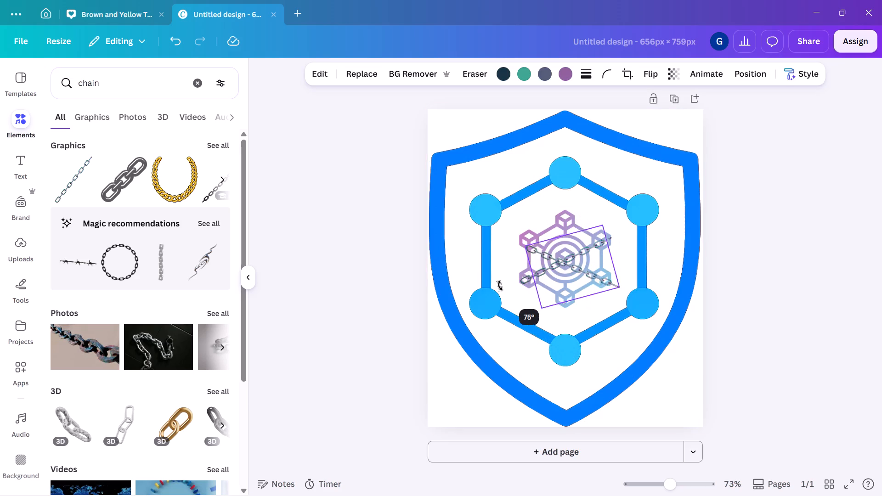
{"action": "left_click_drag", "start_coordinate": [500, 286], "coordinate": [498, 278]}
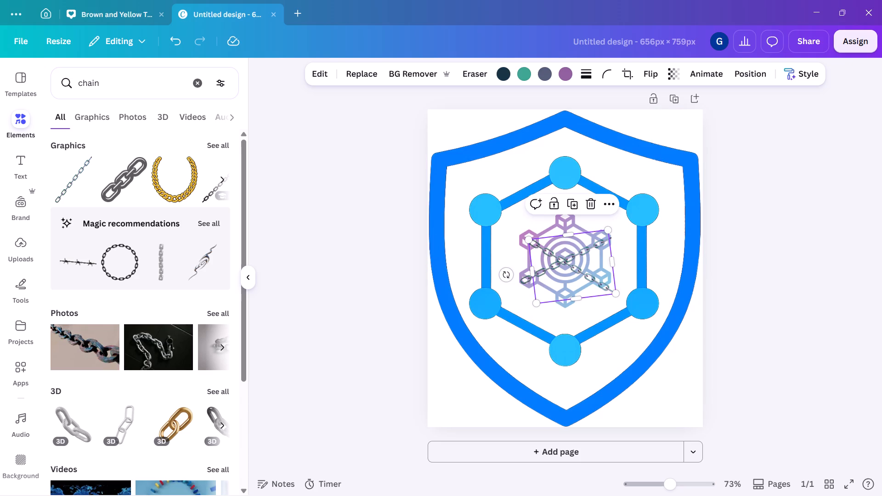
{"action": "left_click_drag", "start_coordinate": [573, 266], "coordinate": [563, 264]}
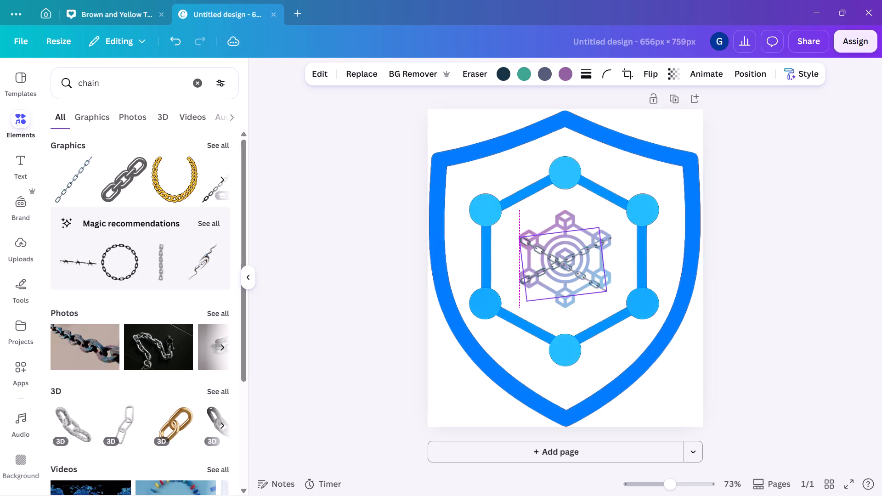
{"action": "left_click_drag", "start_coordinate": [500, 272], "coordinate": [500, 274]}
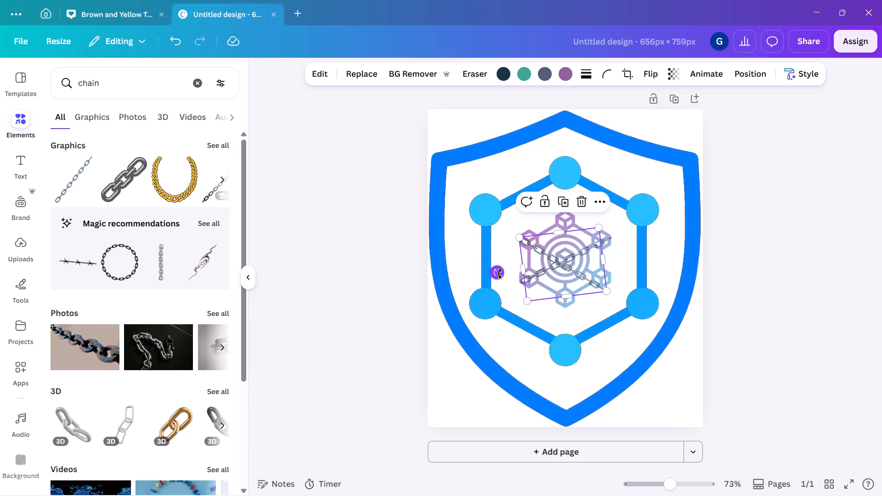
{"action": "left_click_drag", "start_coordinate": [500, 274], "coordinate": [499, 277]}
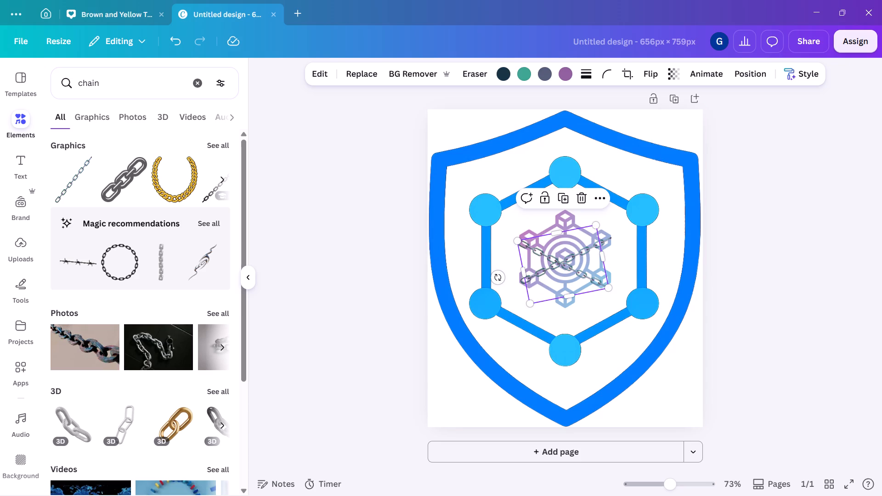
{"action": "left_click_drag", "start_coordinate": [567, 265], "coordinate": [572, 260]}
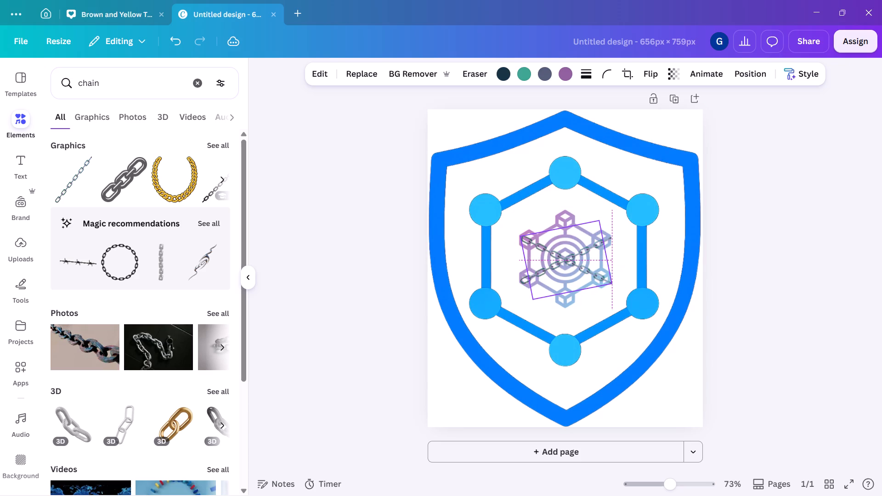
{"action": "left_click_drag", "start_coordinate": [572, 260], "coordinate": [572, 260]}
{"action": "left_click", "coordinate": [779, 294]}
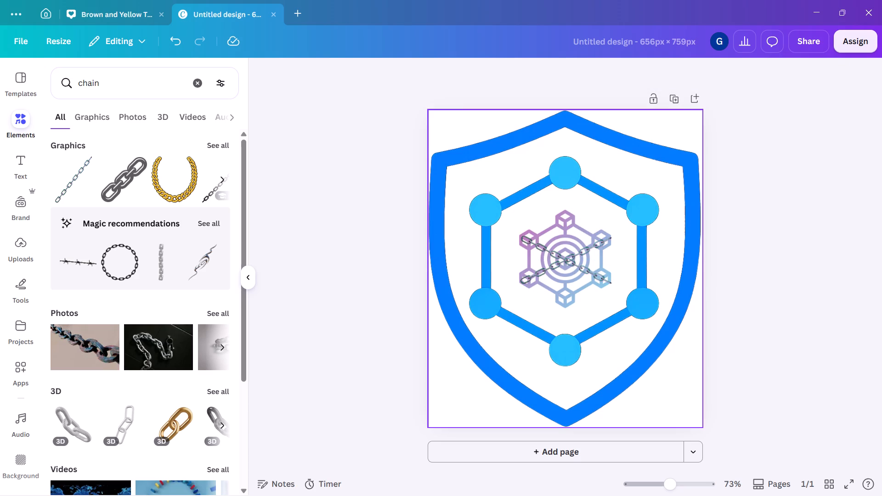
Enlarge the duplicate chain proportionally until it spans about half the page width.
{"action": "left_click", "coordinate": [589, 248]}
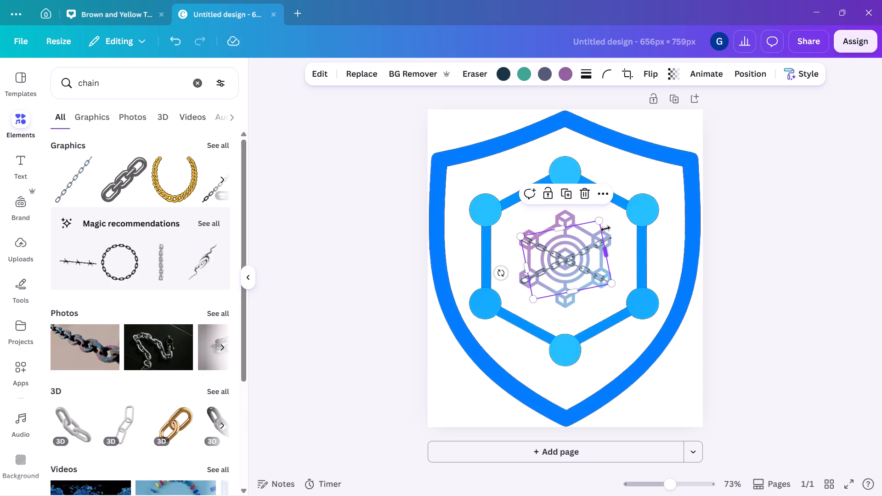
{"action": "left_click_drag", "start_coordinate": [597, 220], "coordinate": [613, 211], "text": "ctrl"}
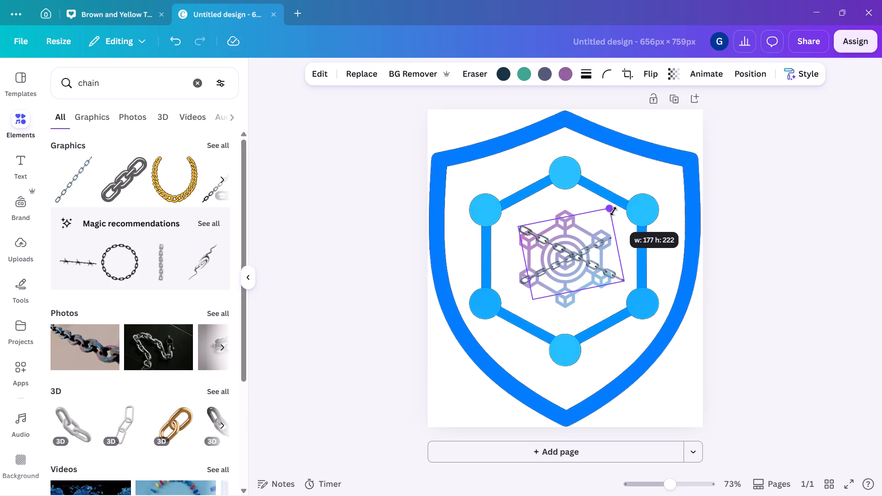
{"action": "left_click_drag", "start_coordinate": [613, 211], "coordinate": [641, 194], "text": "ctrl"}
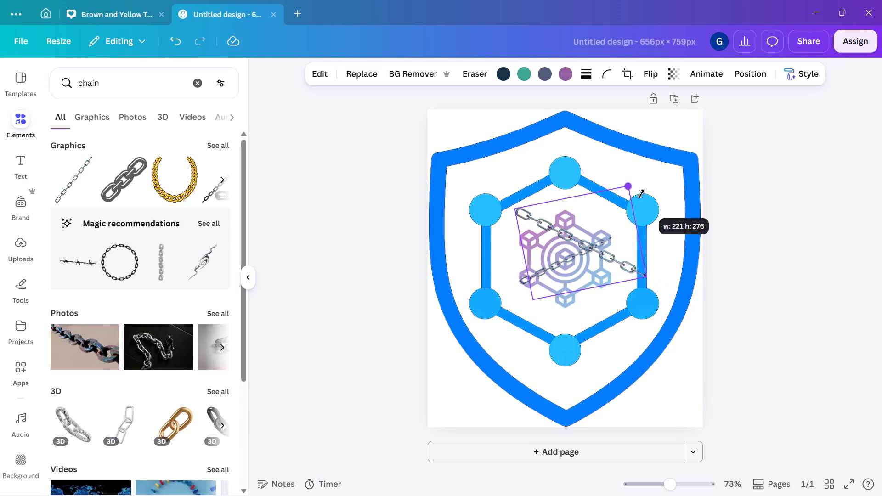
{"action": "left_click_drag", "start_coordinate": [641, 194], "coordinate": [642, 159], "text": "ctrl"}
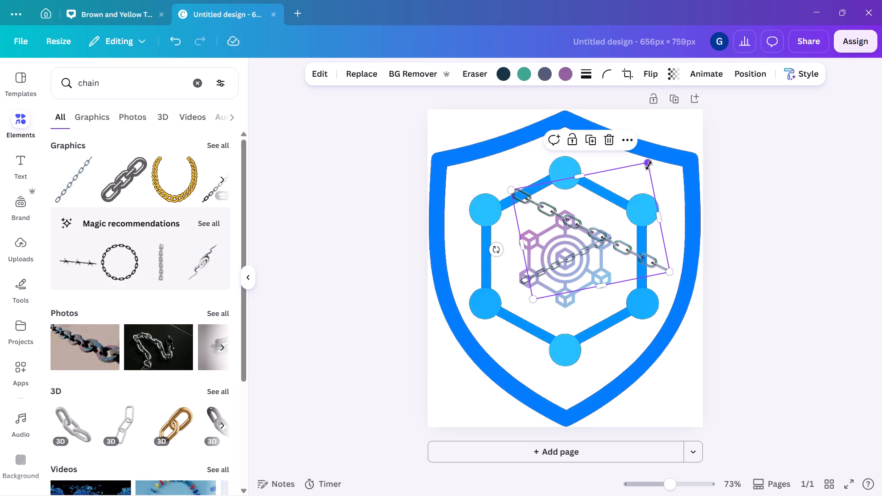
{"action": "left_click_drag", "start_coordinate": [649, 165], "coordinate": [637, 184], "text": "ctrl"}
Centre the enlarged duplicate chain over the cube-network graphic and fine-tune its rotation to about 81°.
{"action": "left_click_drag", "start_coordinate": [578, 239], "coordinate": [570, 253]}
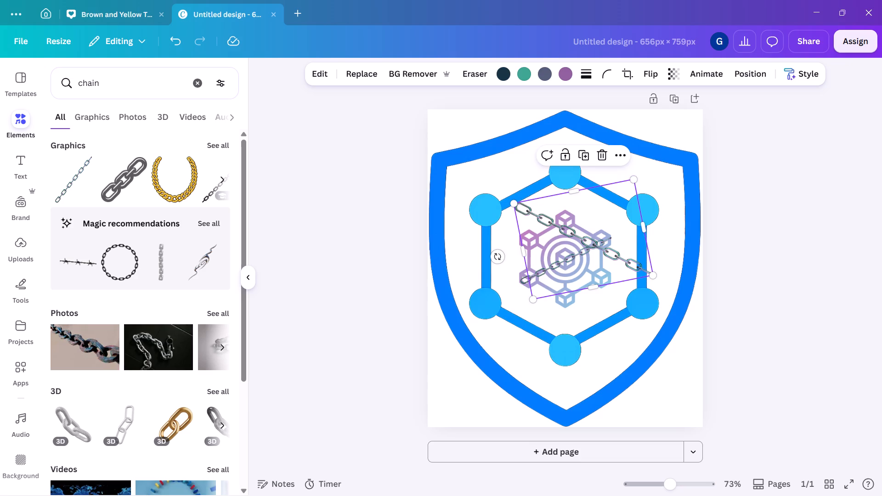
{"action": "left_click_drag", "start_coordinate": [570, 253], "coordinate": [556, 250]}
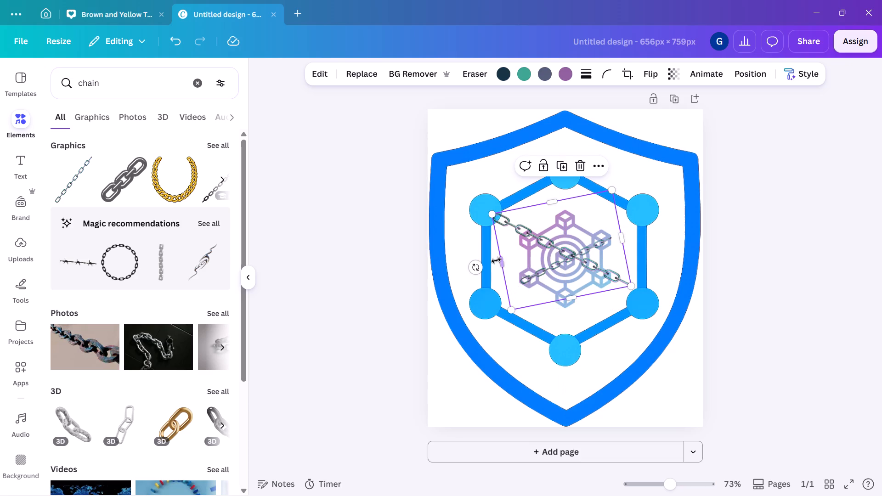
{"action": "left_click", "coordinate": [475, 264]}
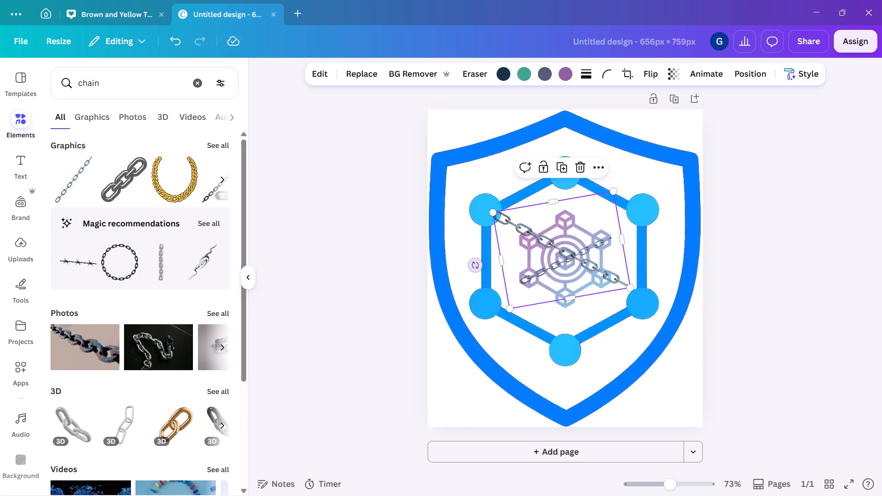
{"action": "left_click_drag", "start_coordinate": [574, 259], "coordinate": [572, 267]}
{"action": "left_click", "coordinate": [477, 269]}
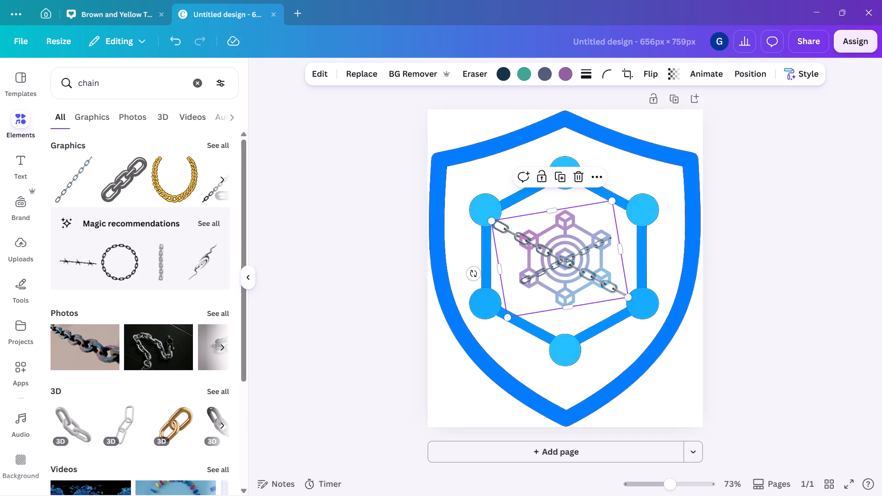
{"action": "left_click", "coordinate": [562, 260]}
{"action": "left_click", "coordinate": [563, 258]}
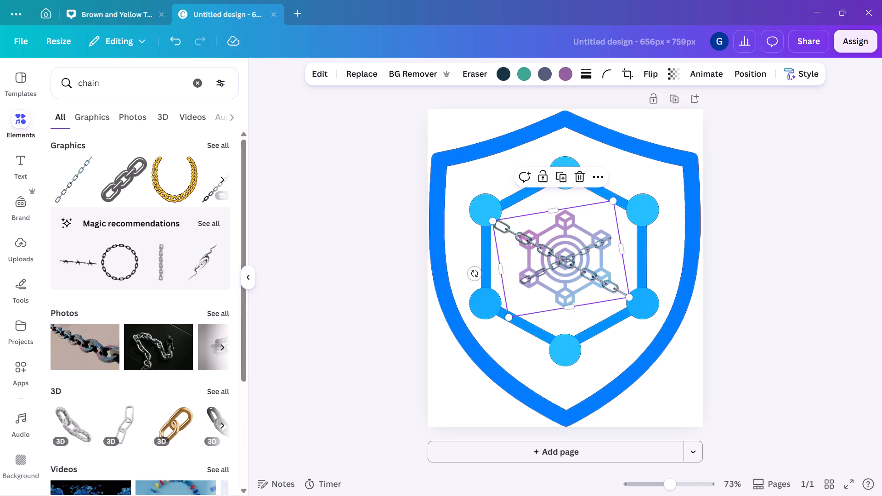
{"action": "left_click", "coordinate": [563, 254]}
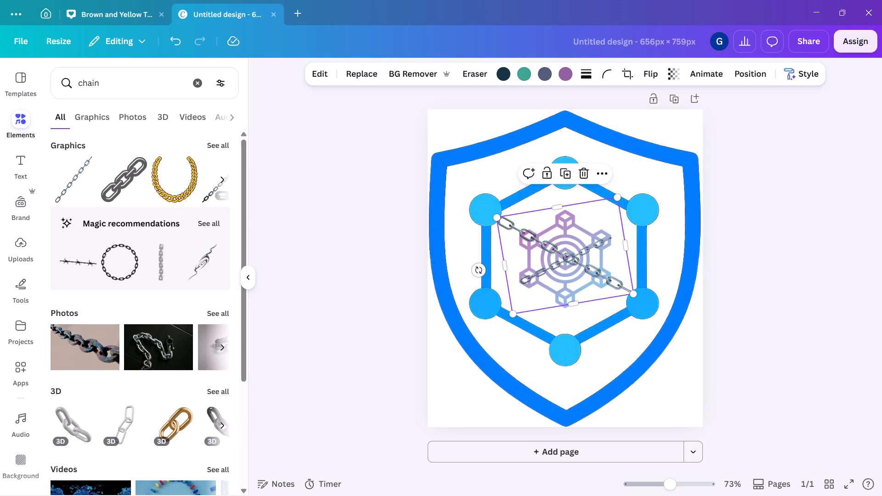
{"action": "left_click", "coordinate": [481, 265]}
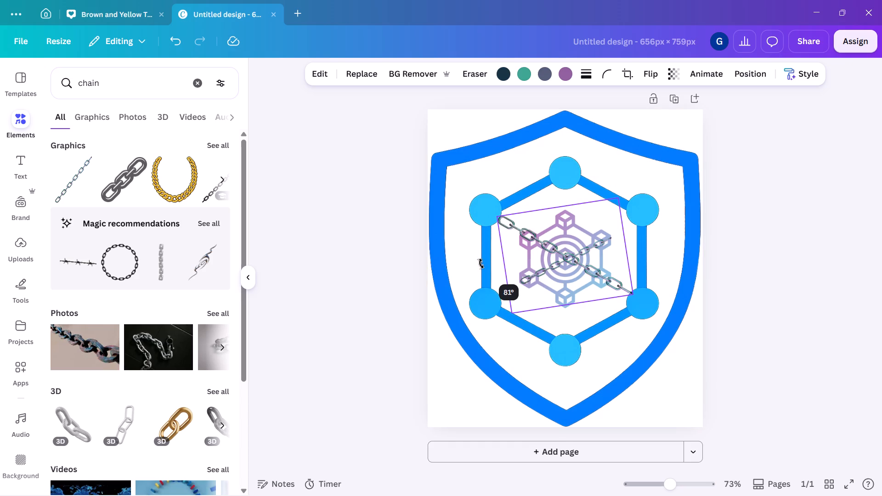
{"action": "left_click", "coordinate": [768, 278]}
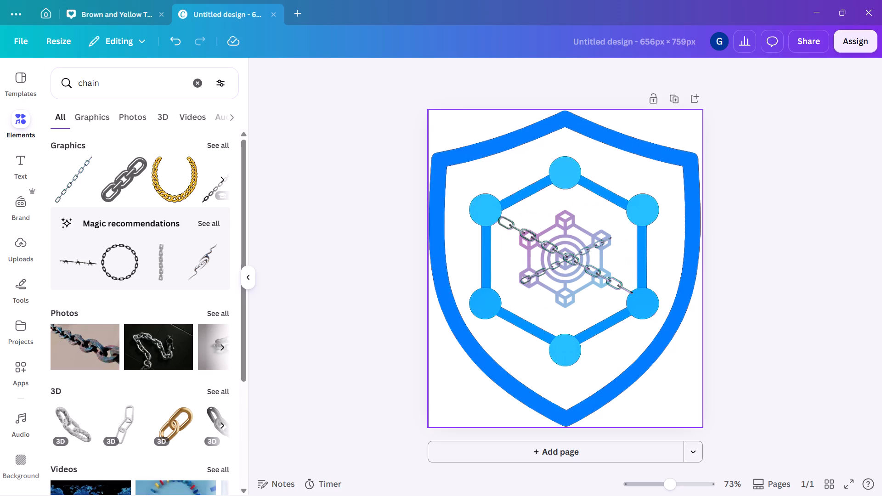
Select the smaller original chain through the layer list and rotate it slightly counterclockwise to a steeper slant.
{"action": "left_click", "coordinate": [548, 265]}
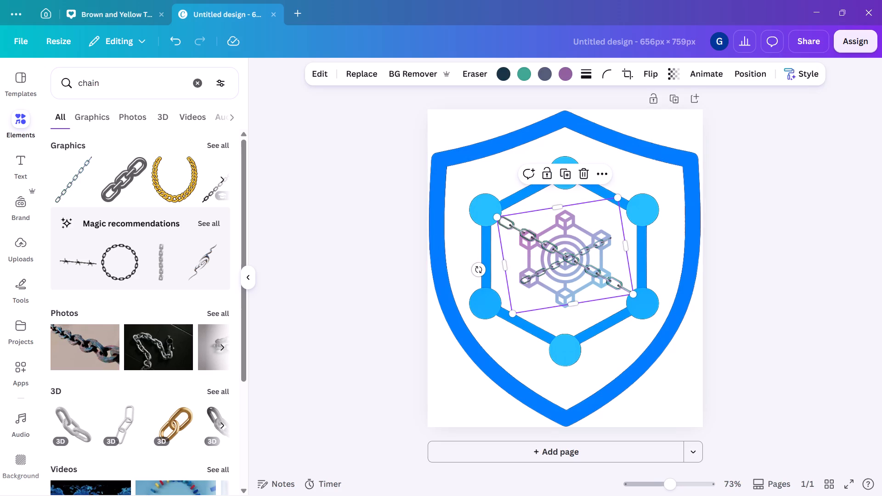
{"action": "right_click", "coordinate": [548, 265]}
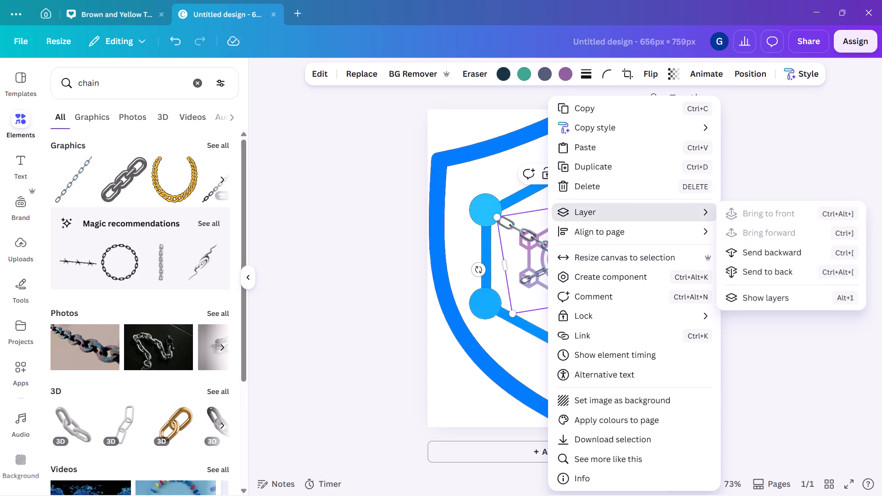
{"action": "left_click", "coordinate": [755, 297]}
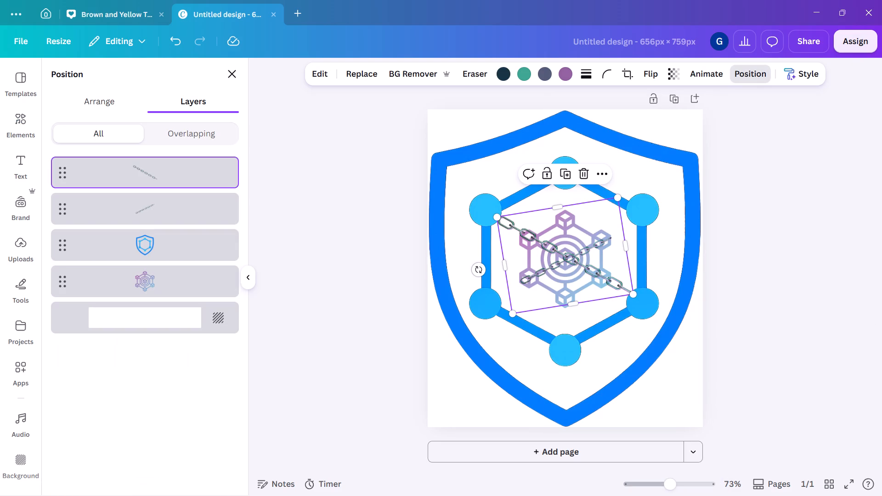
{"action": "left_click", "coordinate": [175, 214]}
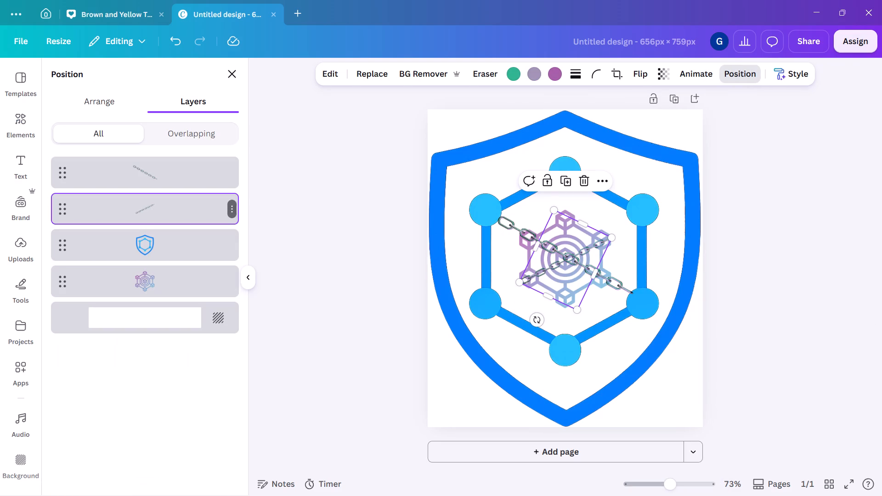
{"action": "left_click_drag", "start_coordinate": [539, 317], "coordinate": [549, 323]}
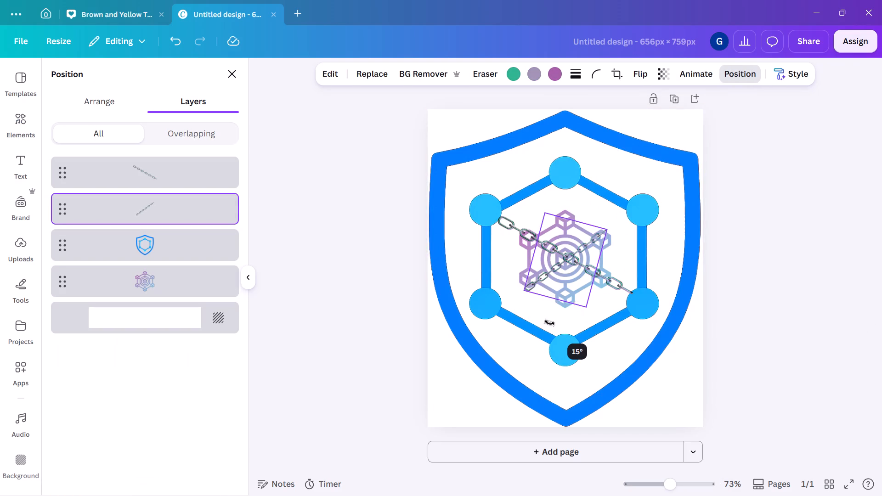
{"action": "left_click_drag", "start_coordinate": [549, 323], "coordinate": [547, 322]}
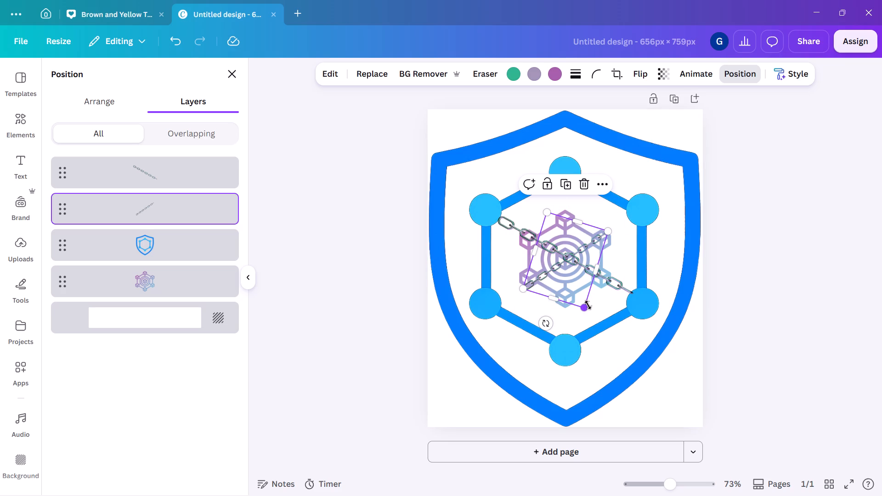
Enlarge the smaller chain proportionally to about the other chain's length and centre it over the cube-network graphic.
{"action": "left_click_drag", "start_coordinate": [588, 305], "coordinate": [618, 371], "text": "ctrl"}
{"action": "left_click_drag", "start_coordinate": [555, 310], "coordinate": [546, 276]}
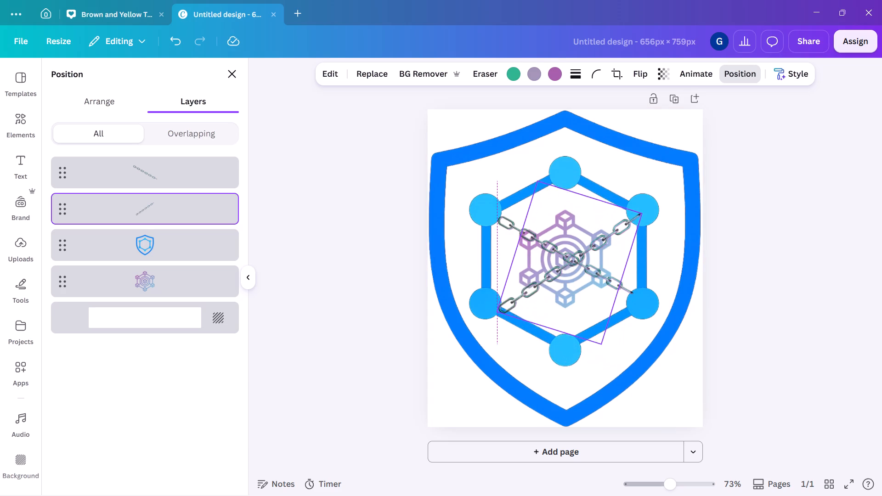
{"action": "left_click_drag", "start_coordinate": [546, 276], "coordinate": [535, 287]}
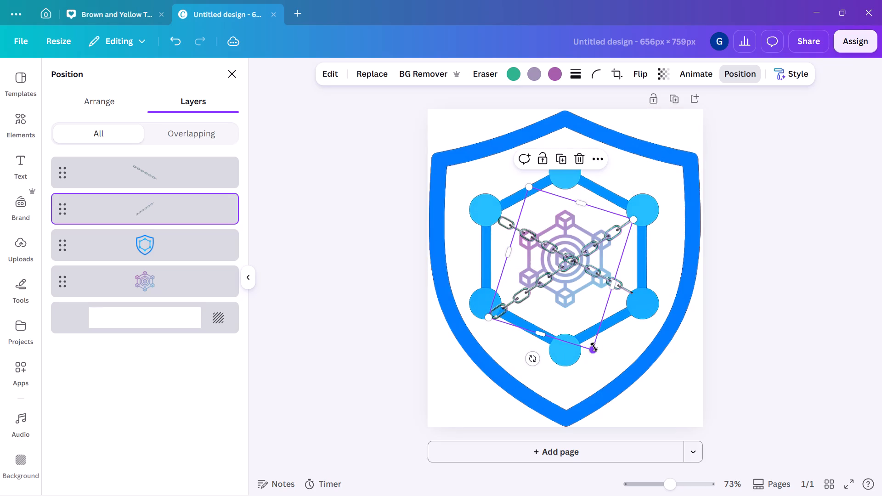
{"action": "left_click_drag", "start_coordinate": [594, 347], "coordinate": [588, 326], "text": "ctrl"}
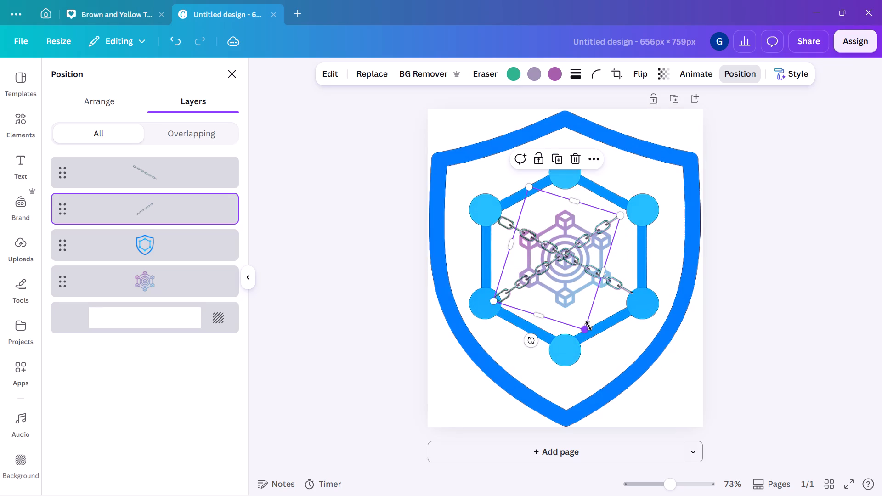
{"action": "left_click_drag", "start_coordinate": [575, 320], "coordinate": [576, 320]}
{"action": "left_click_drag", "start_coordinate": [576, 320], "coordinate": [583, 323]}
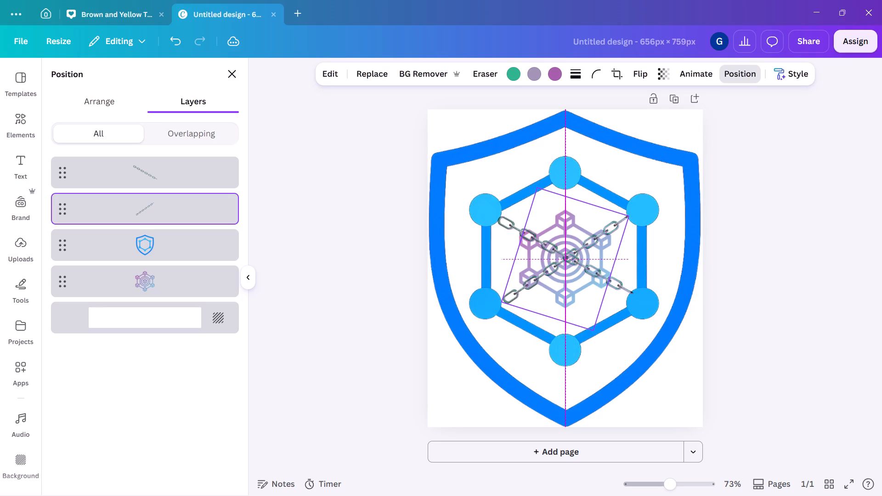
{"action": "left_click_drag", "start_coordinate": [583, 323], "coordinate": [583, 326]}
Fine-tune the enlarged chain's rotation and position so both chains form a symmetrical X centred on the cube network.
{"action": "left_click_drag", "start_coordinate": [540, 344], "coordinate": [536, 343]}
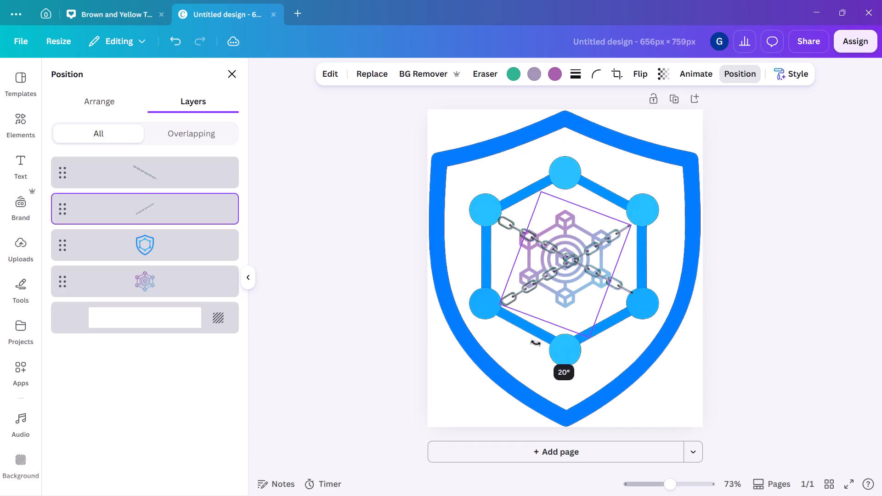
{"action": "left_click_drag", "start_coordinate": [536, 343], "coordinate": [531, 337]}
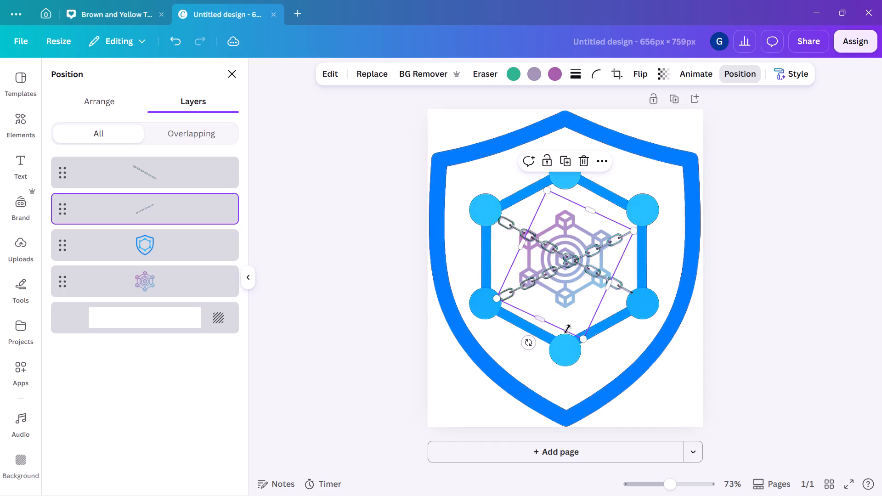
{"action": "left_click_drag", "start_coordinate": [575, 325], "coordinate": [574, 317]}
{"action": "left_click_drag", "start_coordinate": [529, 330], "coordinate": [533, 332]}
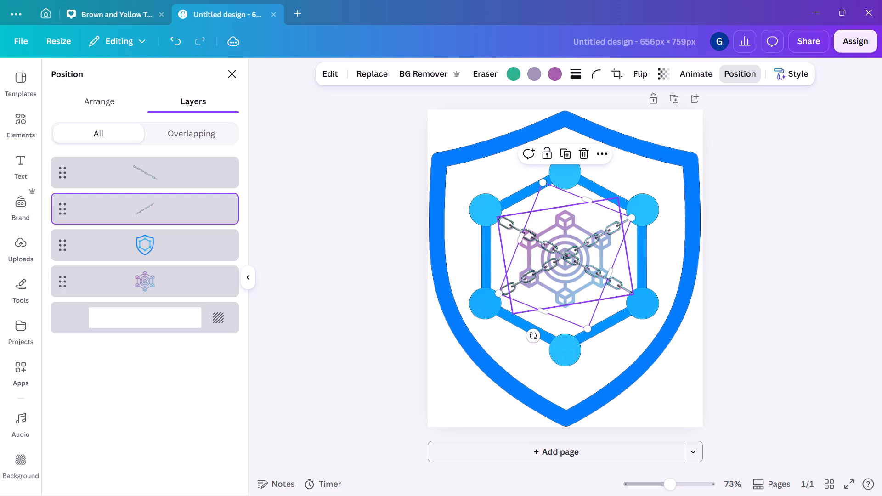
{"action": "left_click", "coordinate": [568, 310]}
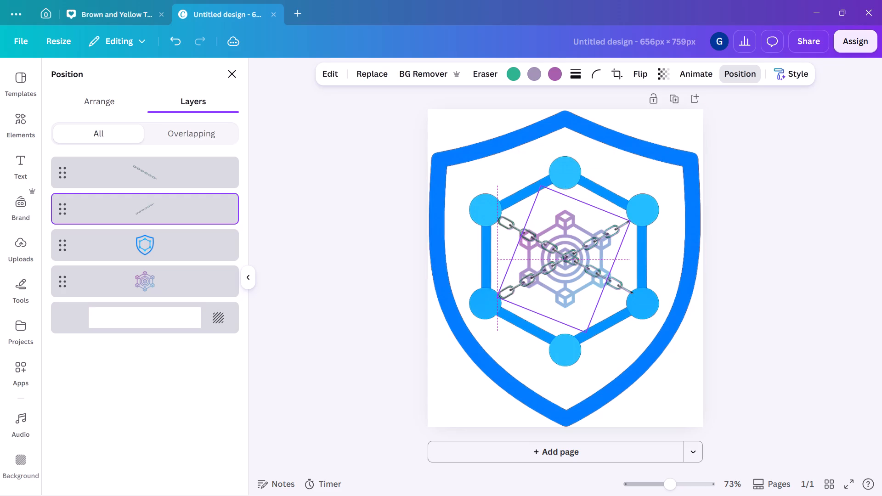
{"action": "left_click", "coordinate": [731, 289]}
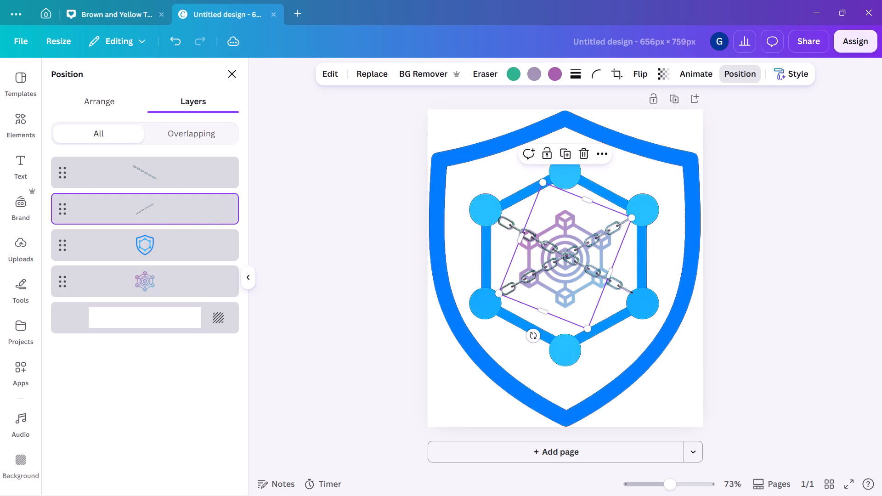
{"action": "left_click", "coordinate": [731, 289]}
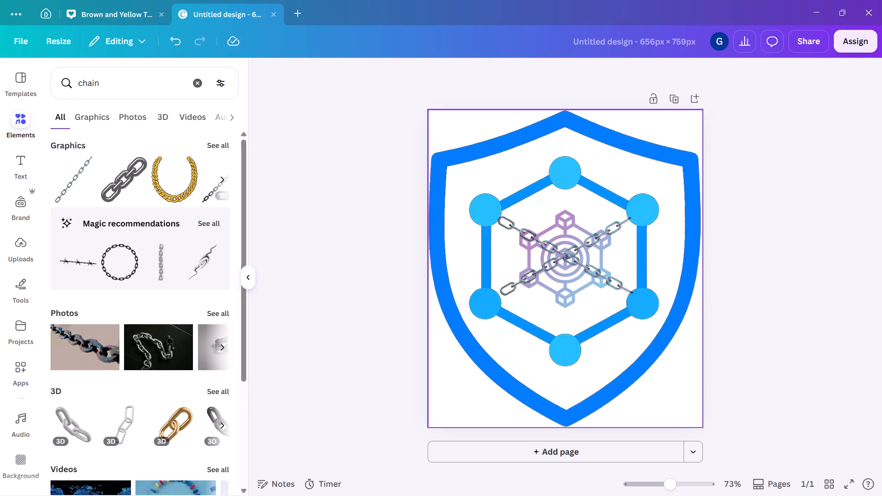
Close the untitled shield logo design and the Brown and Yellow Valmiki Jayanti design.
{"action": "left_click", "coordinate": [274, 15]}
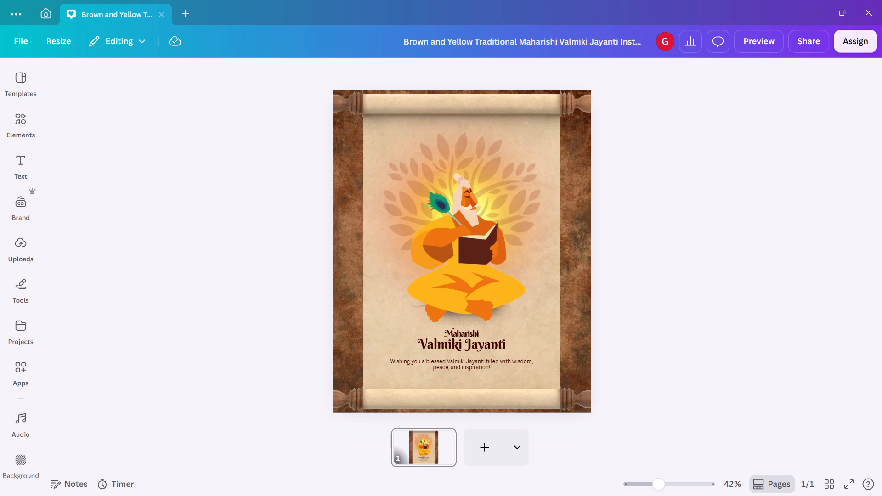
{"action": "left_click", "coordinate": [165, 15]}
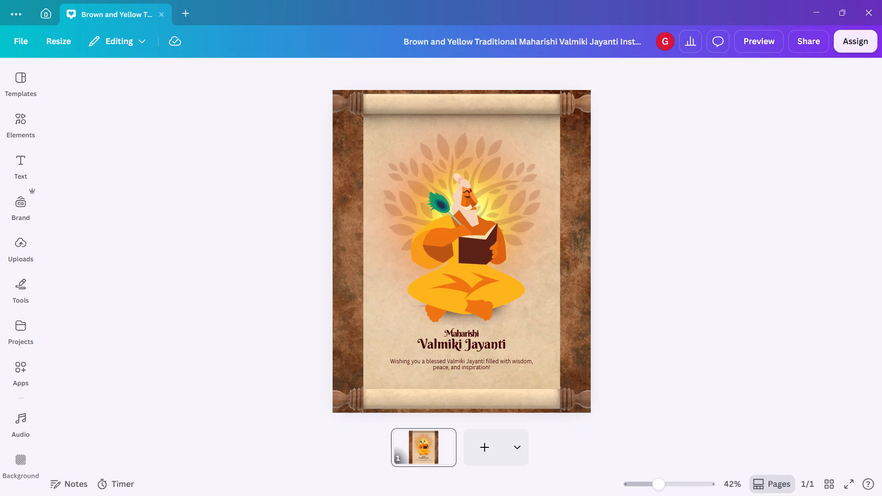
{"action": "left_click", "coordinate": [162, 15]}
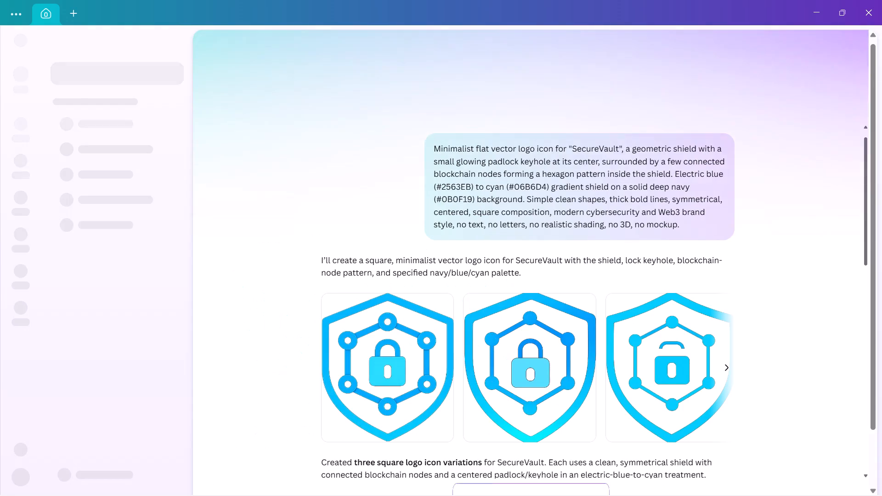
Search from the Canva home page for "diwali".
{"action": "left_click", "coordinate": [26, 123]}
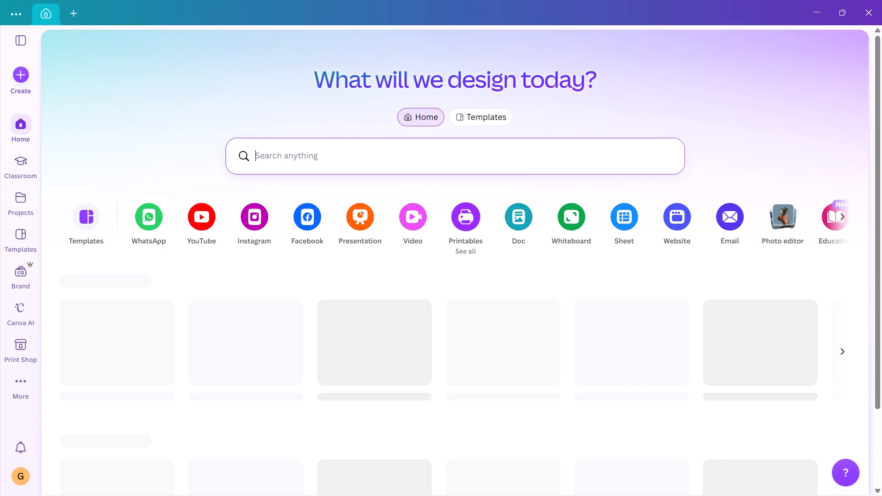
{"action": "left_click", "coordinate": [467, 150]}
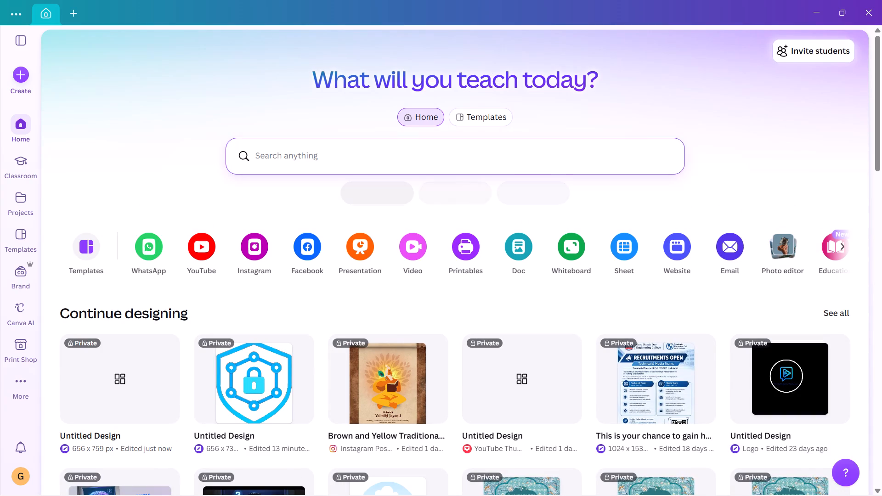
{"action": "type", "text": "diwali"}
{"action": "key", "text": "Return"}
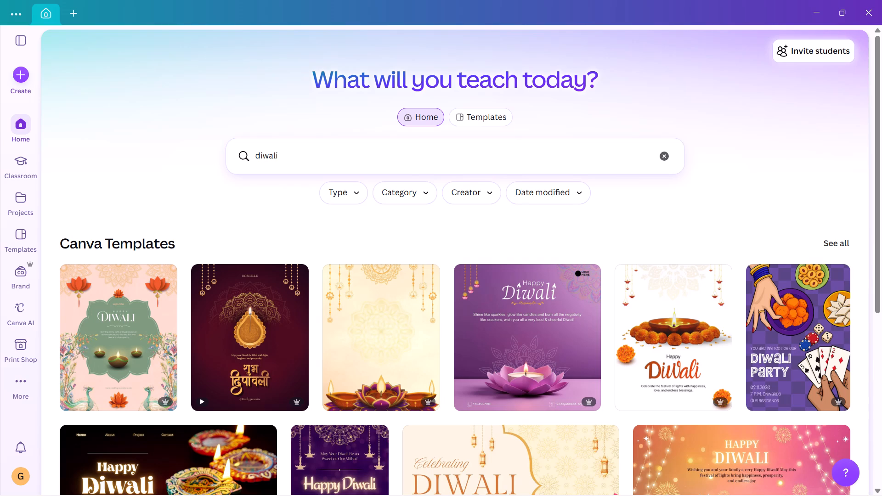
Open the purple Happy Diwali greeting template with the lotus candle as an editable design.
{"action": "left_click", "coordinate": [486, 349]}
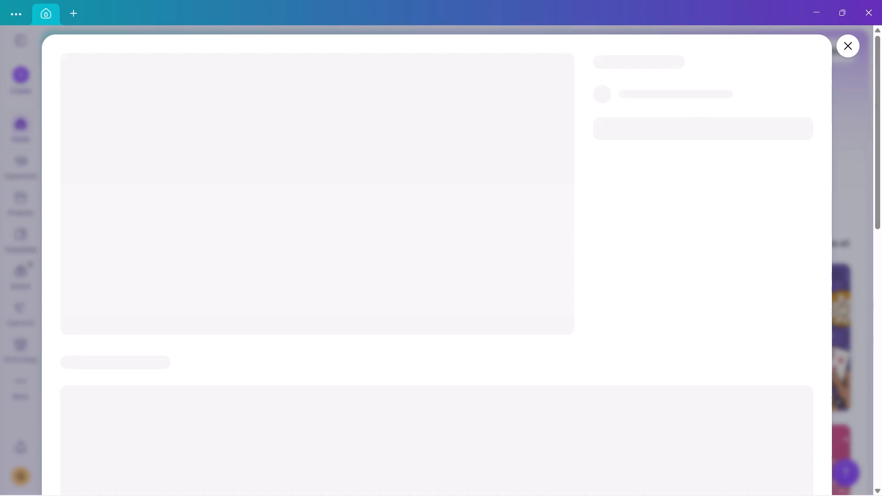
{"action": "left_click", "coordinate": [666, 187]}
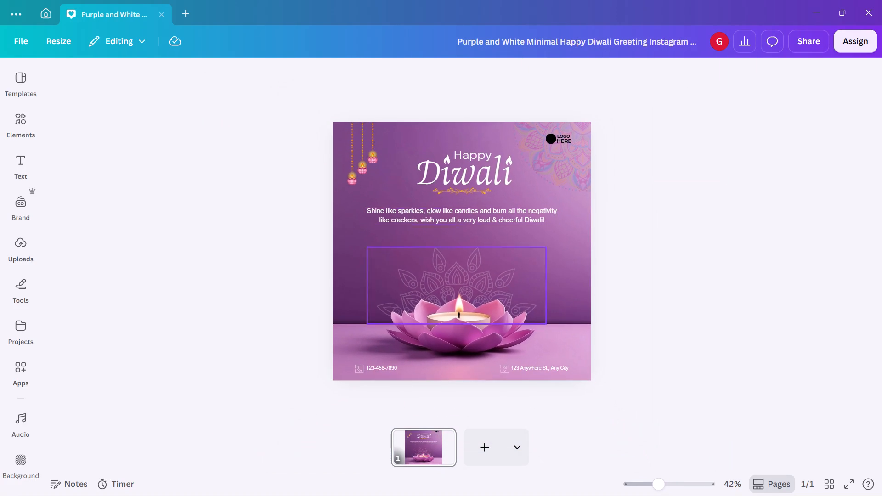
Try the Whip Slide, Shake Zoom, Slow Wave, Ink, Spray Paint and Blur animations on the lotus candle image, settling on Wipe.
{"action": "left_click", "coordinate": [491, 330]}
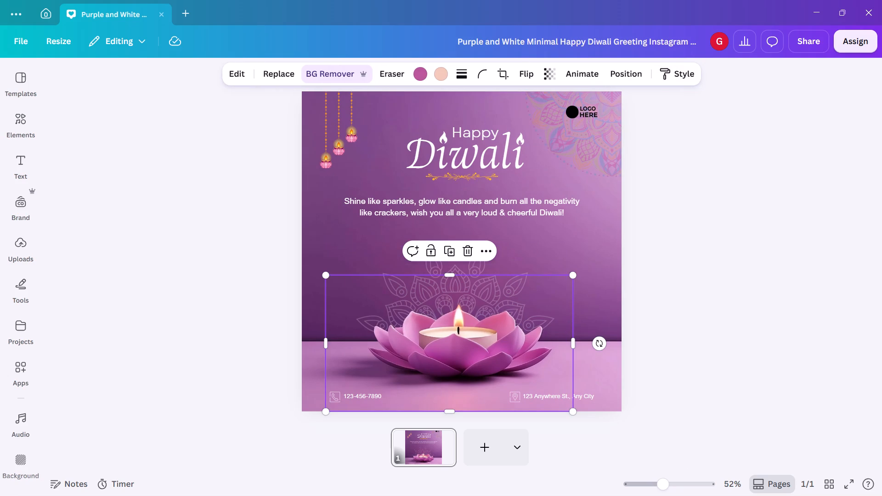
{"action": "left_click", "coordinate": [594, 69]}
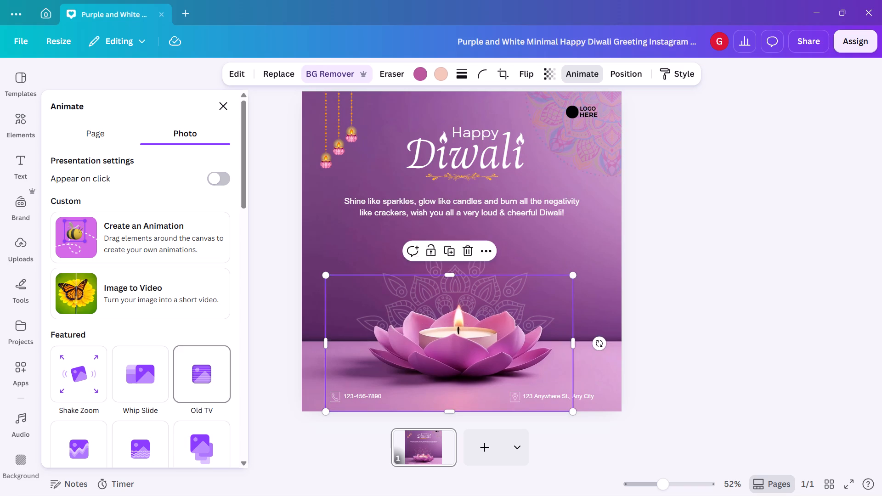
{"action": "left_click", "coordinate": [141, 377]}
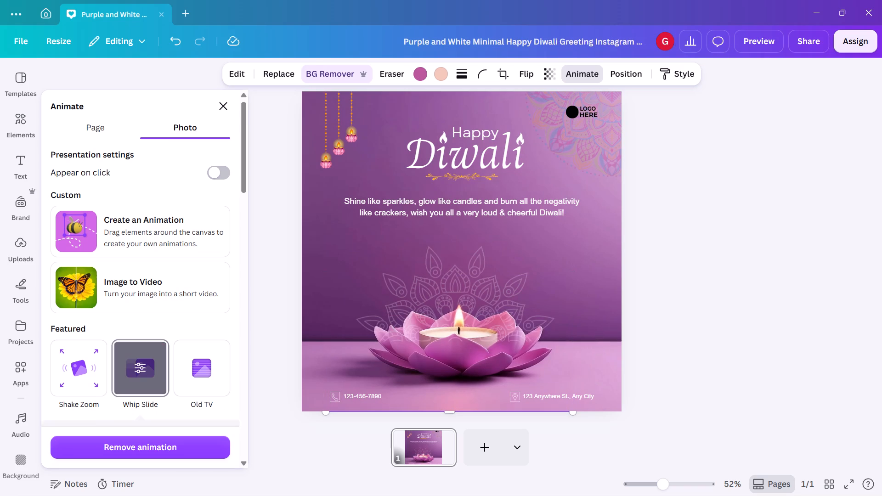
{"action": "left_click", "coordinate": [88, 270]}
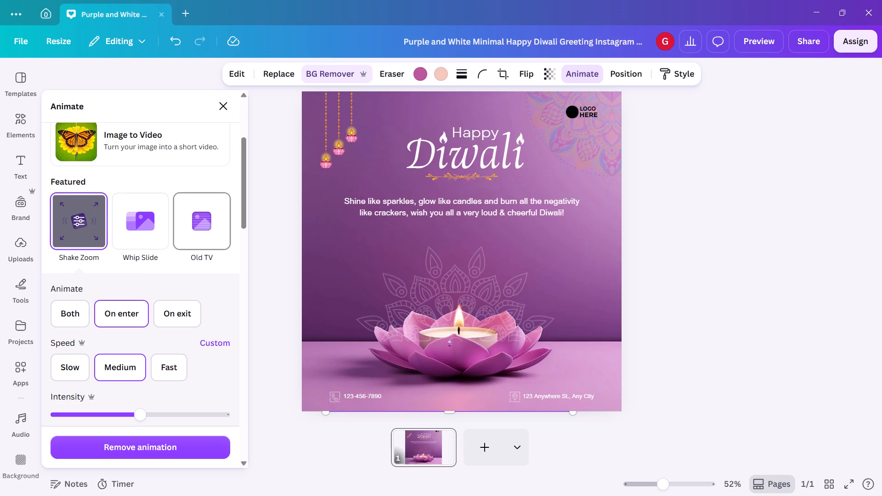
{"action": "scroll", "coordinate": [200, 242], "scroll_direction": "down", "scroll_amount": 3}
{"action": "left_click", "coordinate": [186, 349]}
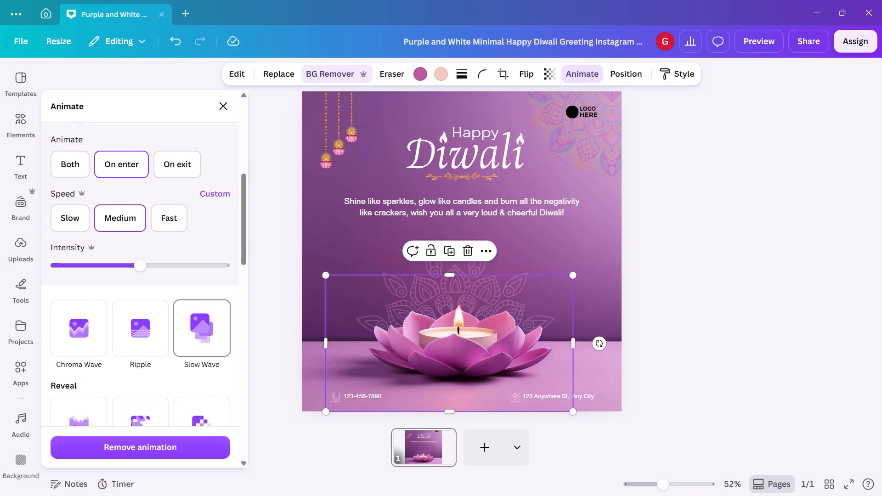
{"action": "scroll", "coordinate": [118, 348], "scroll_direction": "down", "scroll_amount": 1}
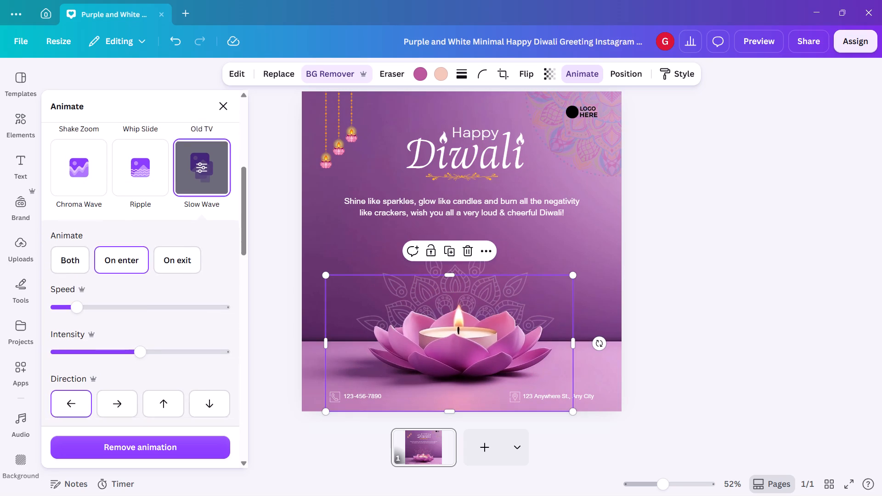
{"action": "scroll", "coordinate": [118, 348], "scroll_direction": "down", "scroll_amount": 2}
{"action": "left_click", "coordinate": [118, 348]}
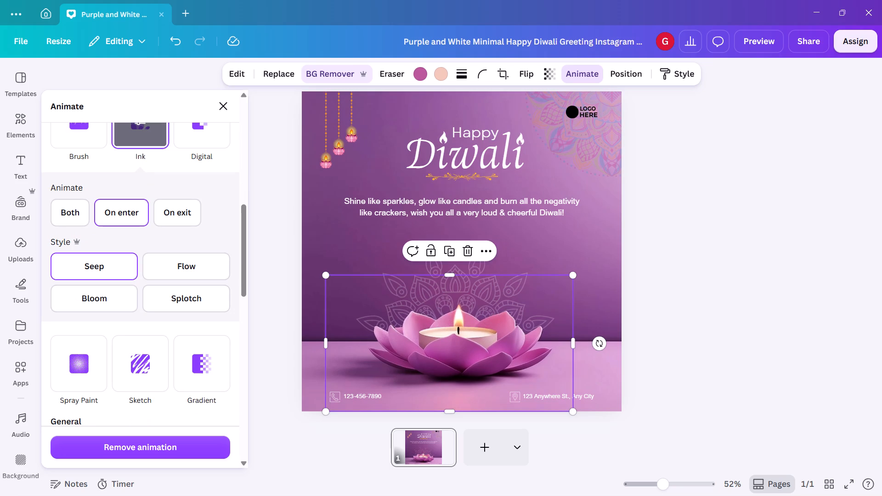
{"action": "left_click", "coordinate": [84, 374]}
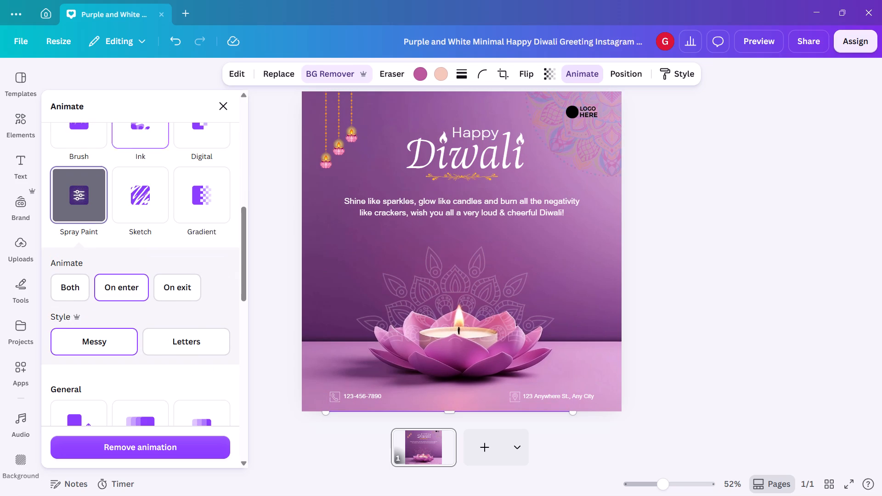
{"action": "scroll", "coordinate": [84, 374], "scroll_direction": "down", "scroll_amount": 4}
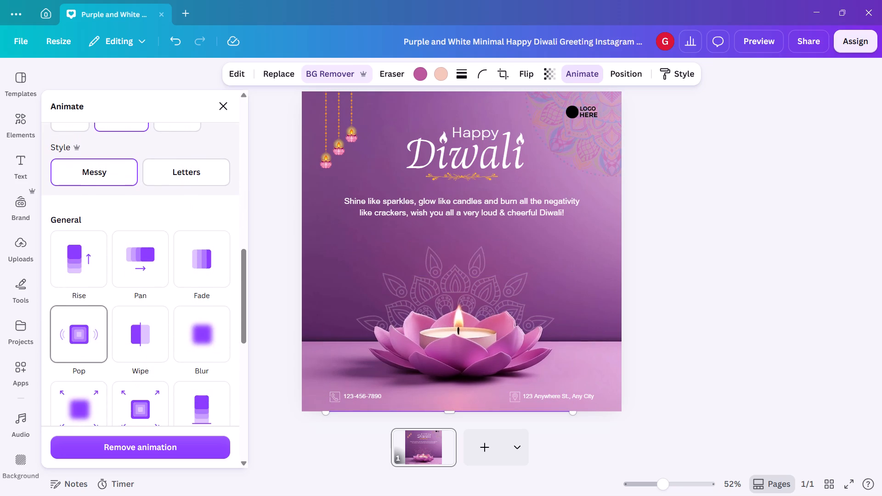
{"action": "left_click", "coordinate": [206, 344]}
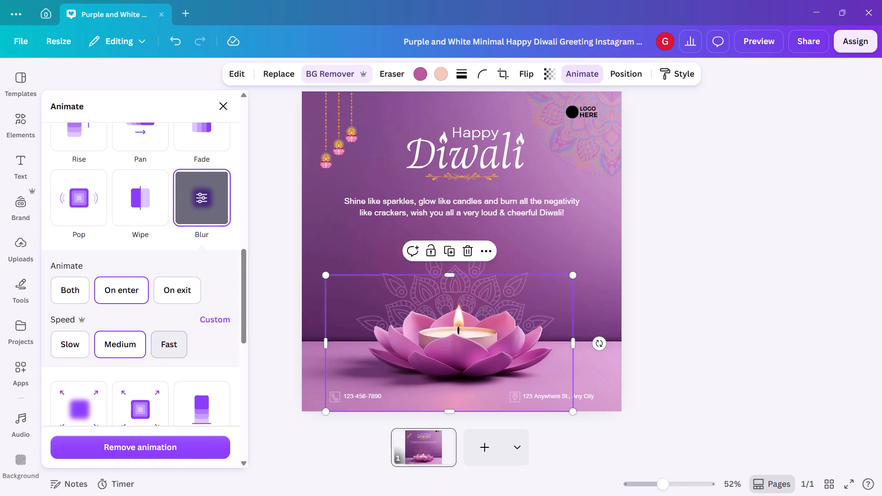
{"action": "left_click", "coordinate": [142, 201]}
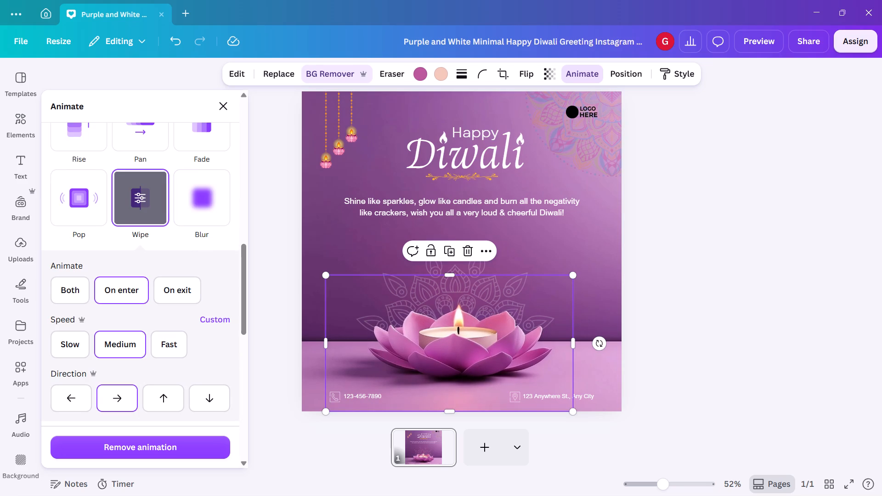
{"action": "left_click", "coordinate": [140, 194]}
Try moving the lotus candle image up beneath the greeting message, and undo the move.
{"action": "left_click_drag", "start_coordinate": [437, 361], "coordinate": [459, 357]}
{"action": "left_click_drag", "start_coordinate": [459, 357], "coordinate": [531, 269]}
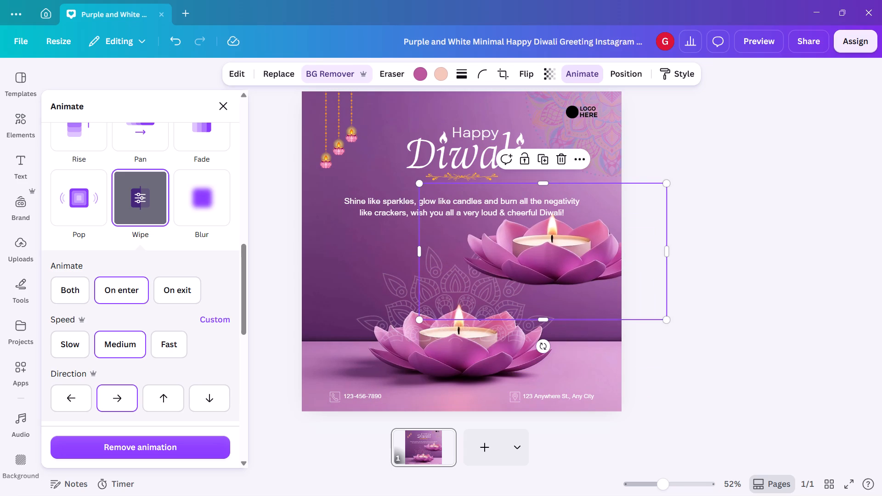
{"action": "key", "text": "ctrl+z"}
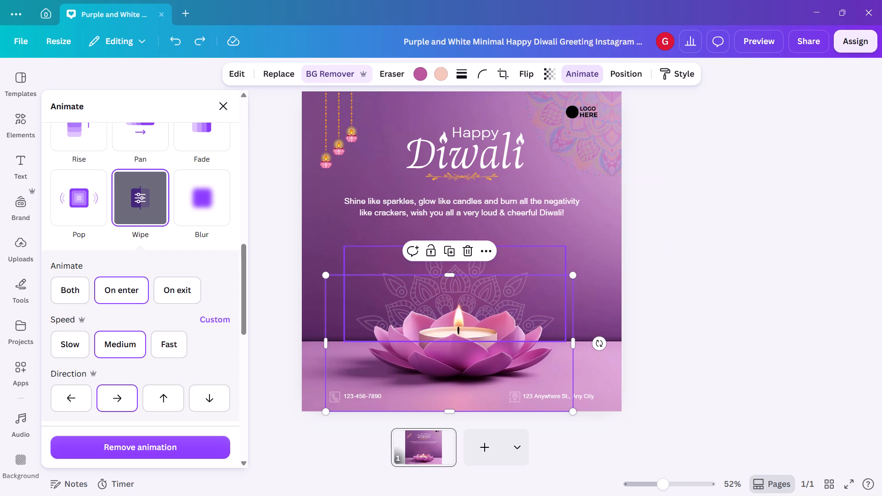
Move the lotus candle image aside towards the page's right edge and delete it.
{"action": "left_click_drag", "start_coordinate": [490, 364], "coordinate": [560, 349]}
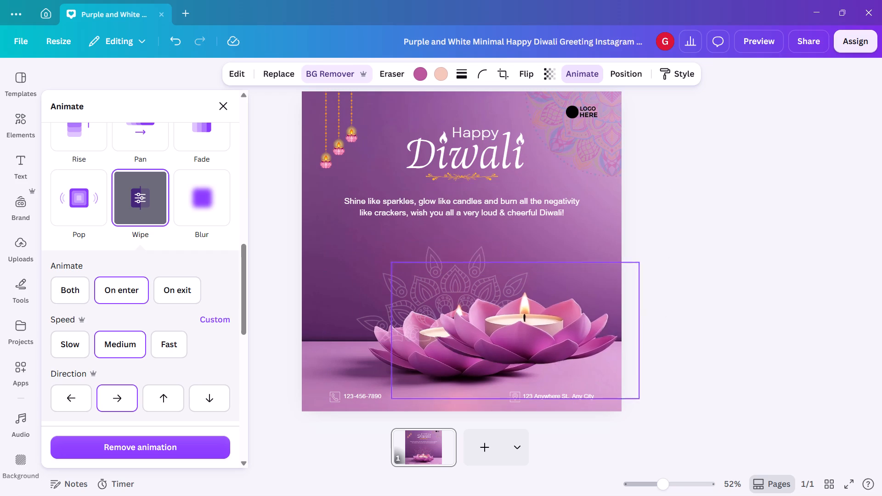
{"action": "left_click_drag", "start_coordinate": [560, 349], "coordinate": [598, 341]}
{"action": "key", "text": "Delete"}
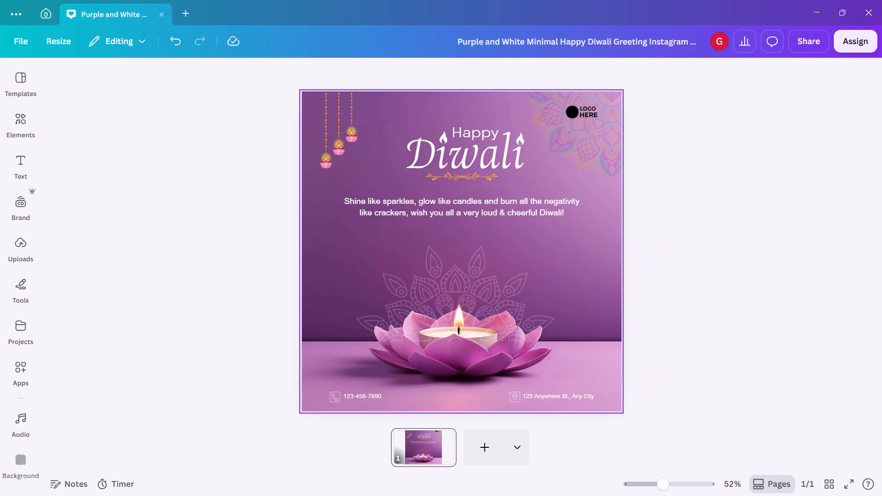
Examine the design's layer stack to see which elements and background make up the lotus and mandala area.
{"action": "left_click", "coordinate": [453, 301]}
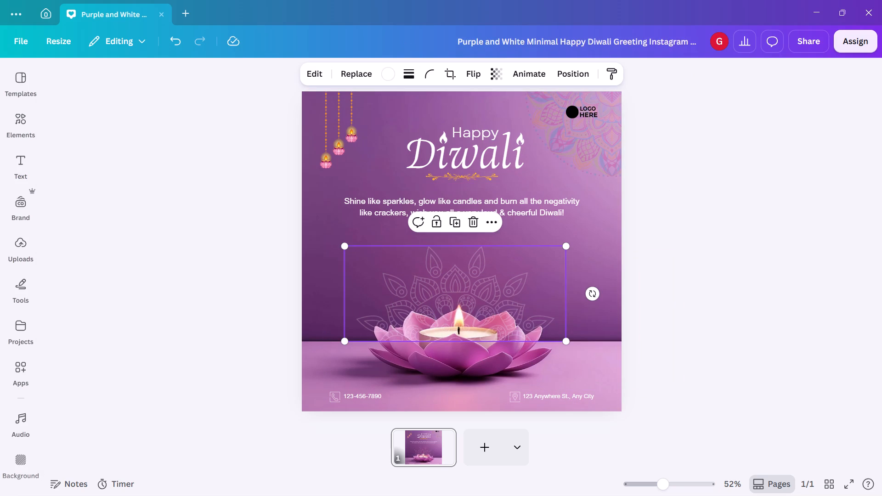
{"action": "right_click", "coordinate": [453, 301]}
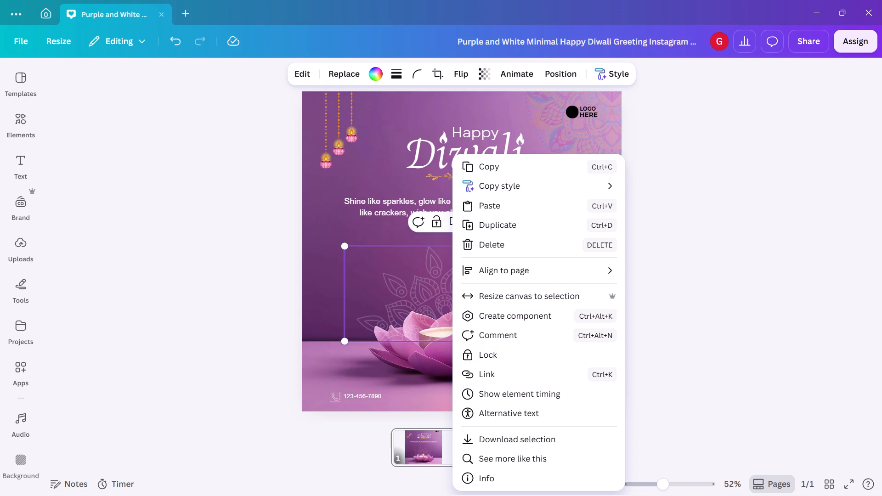
{"action": "left_click", "coordinate": [401, 319]}
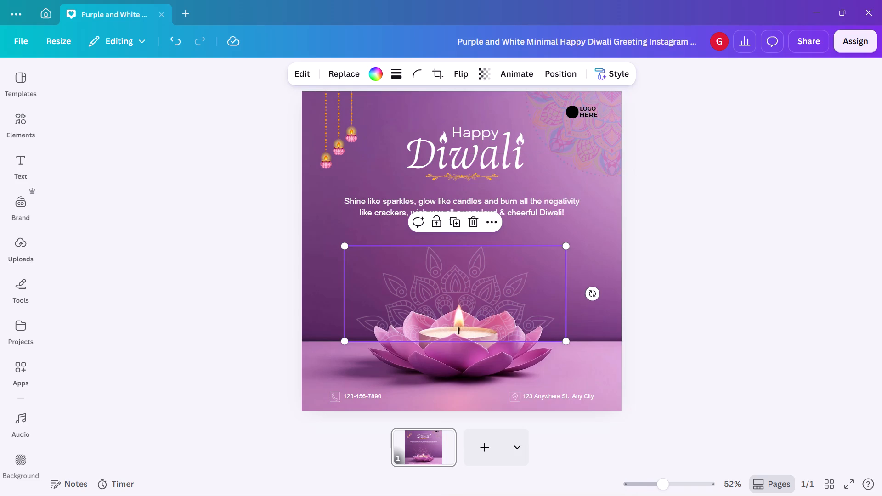
{"action": "key", "text": "alt+1"}
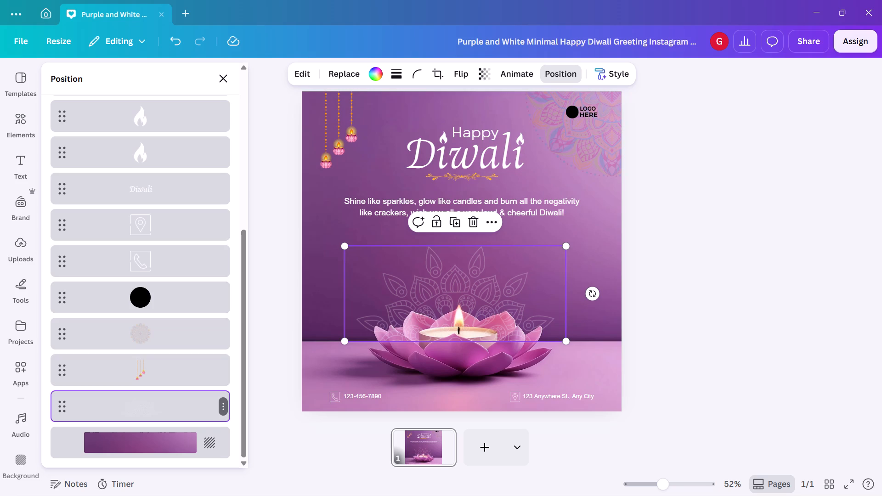
{"action": "scroll", "coordinate": [155, 149], "scroll_direction": "down", "scroll_amount": 5}
{"action": "scroll", "coordinate": [155, 149], "scroll_direction": "up", "scroll_amount": 4}
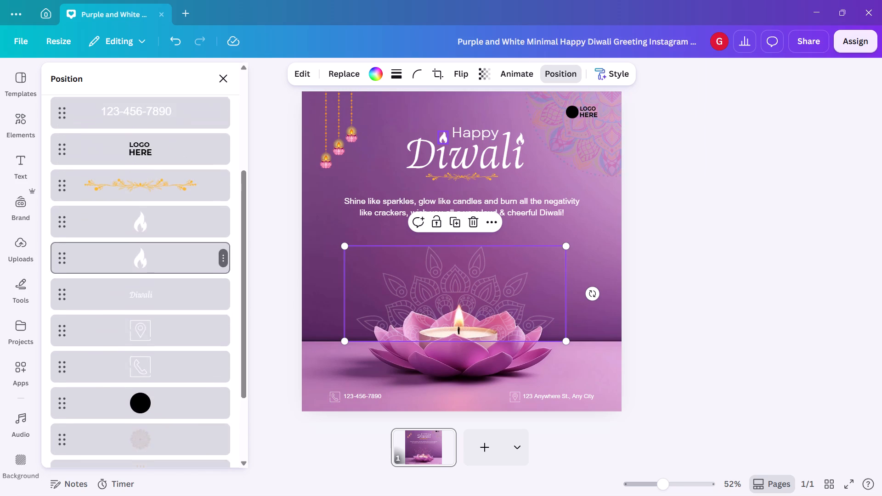
{"action": "scroll", "coordinate": [155, 149], "scroll_direction": "up", "scroll_amount": 8}
{"action": "scroll", "coordinate": [155, 149], "scroll_direction": "down", "scroll_amount": 8}
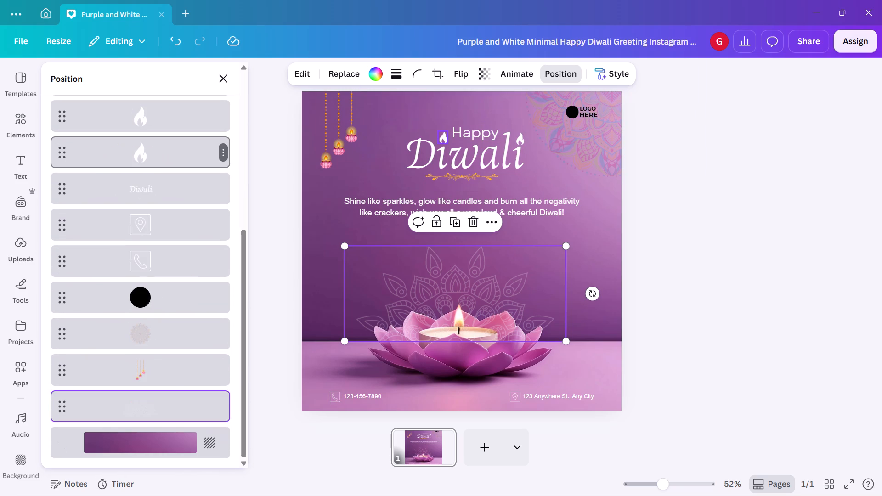
{"action": "scroll", "coordinate": [155, 149], "scroll_direction": "down", "scroll_amount": 1}
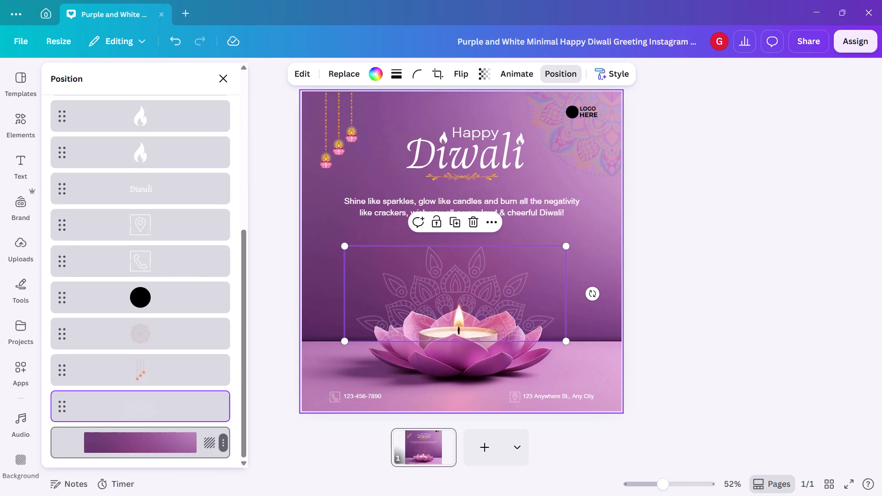
{"action": "left_click", "coordinate": [143, 446]}
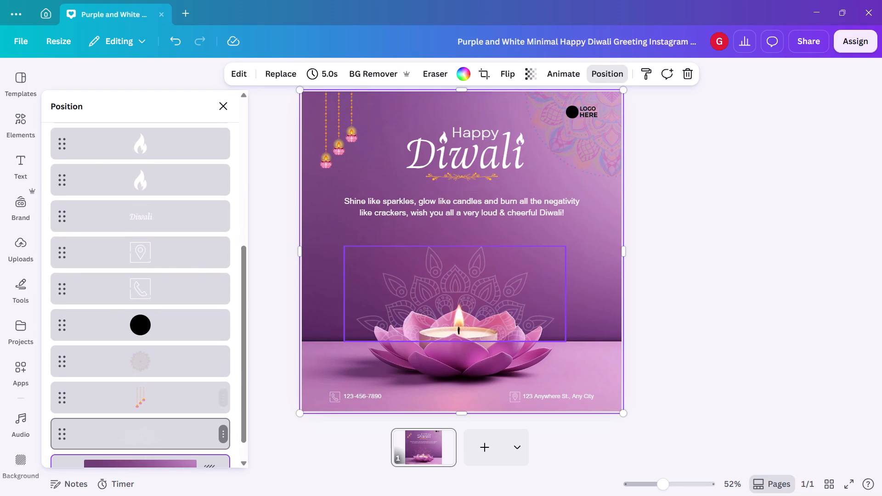
{"action": "left_click", "coordinate": [142, 423]}
{"action": "left_click", "coordinate": [151, 372]}
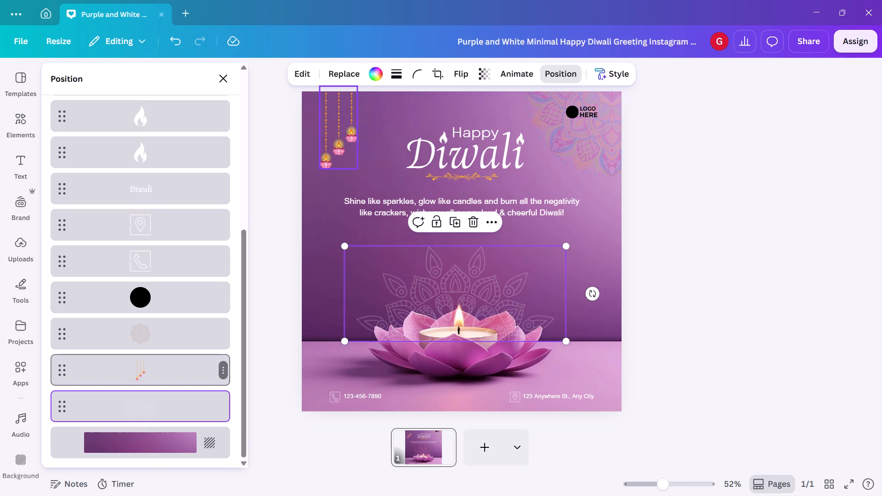
{"action": "left_click", "coordinate": [164, 330]}
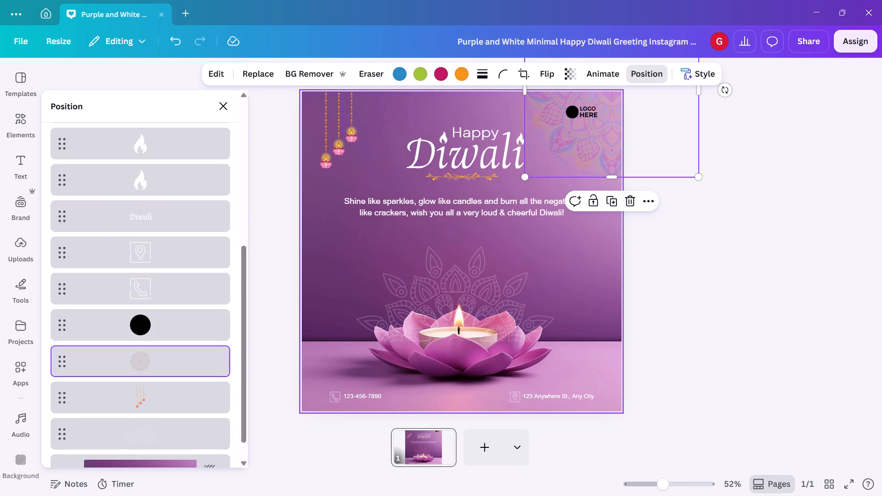
{"action": "left_click", "coordinate": [450, 338]}
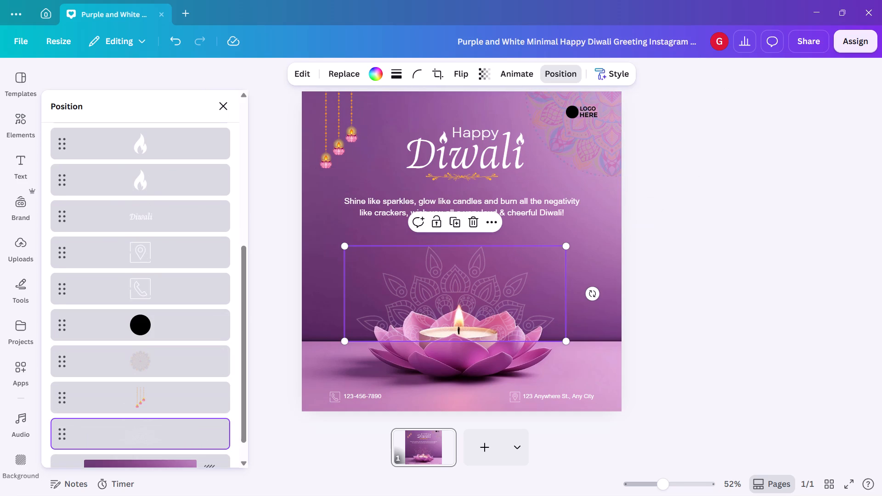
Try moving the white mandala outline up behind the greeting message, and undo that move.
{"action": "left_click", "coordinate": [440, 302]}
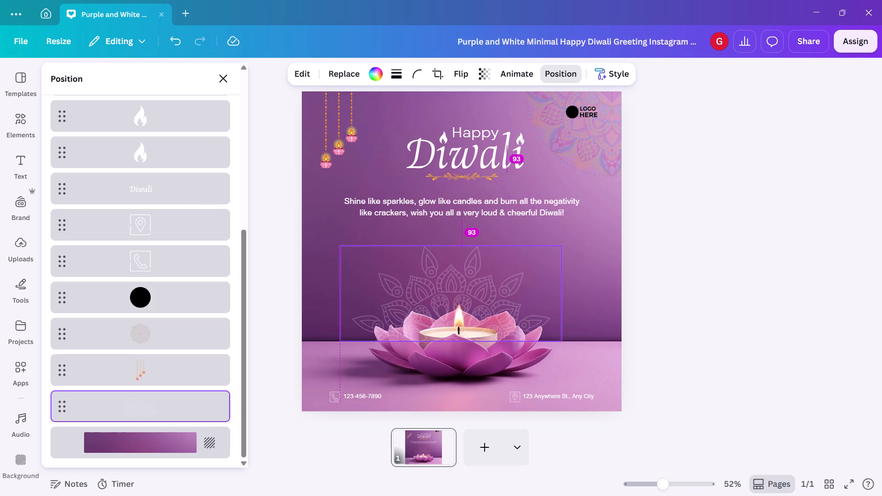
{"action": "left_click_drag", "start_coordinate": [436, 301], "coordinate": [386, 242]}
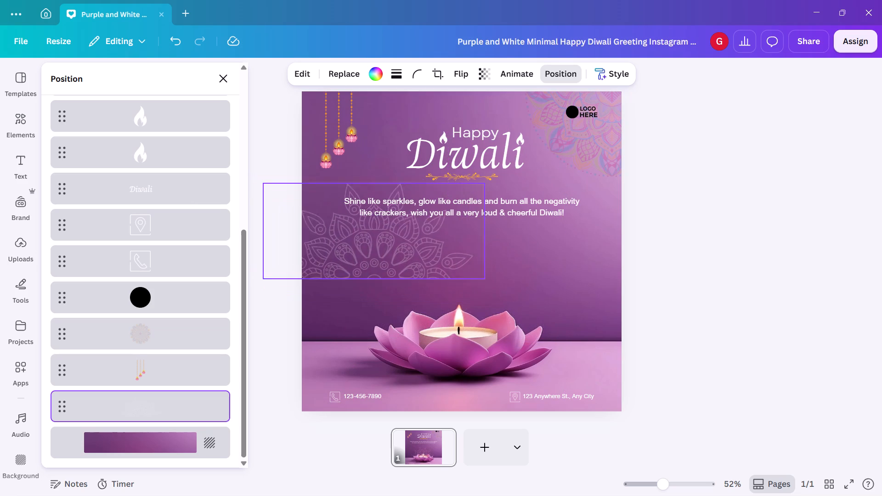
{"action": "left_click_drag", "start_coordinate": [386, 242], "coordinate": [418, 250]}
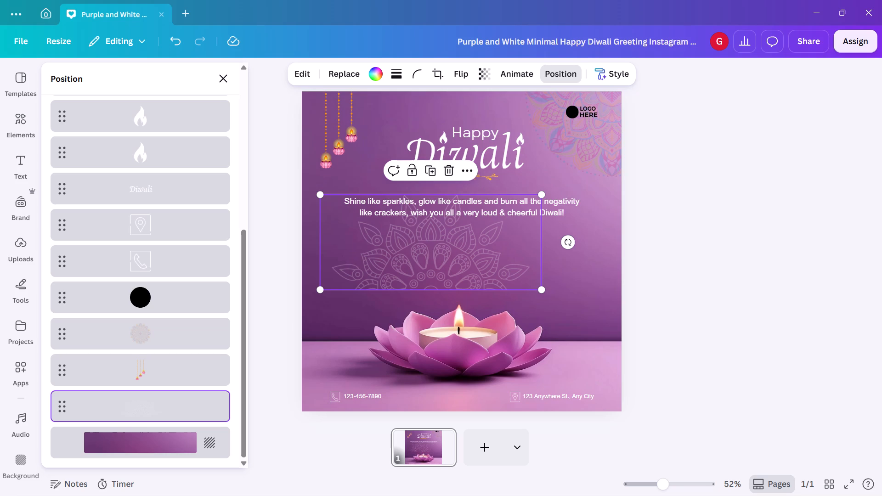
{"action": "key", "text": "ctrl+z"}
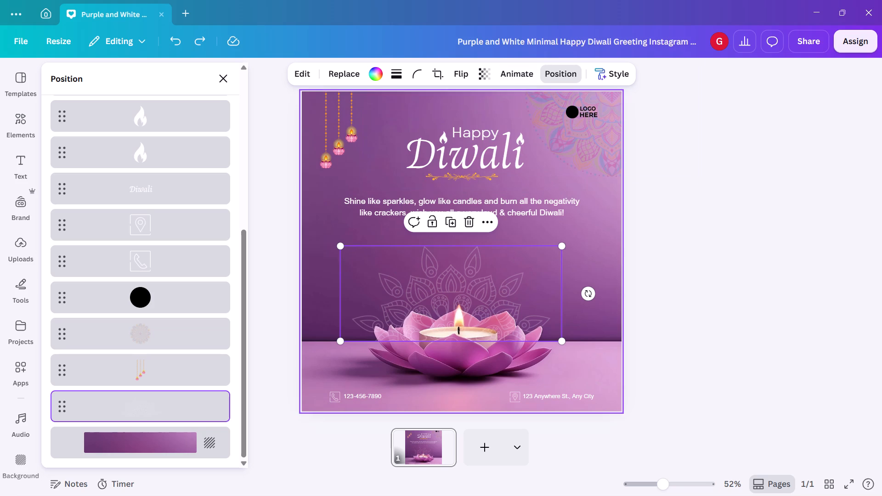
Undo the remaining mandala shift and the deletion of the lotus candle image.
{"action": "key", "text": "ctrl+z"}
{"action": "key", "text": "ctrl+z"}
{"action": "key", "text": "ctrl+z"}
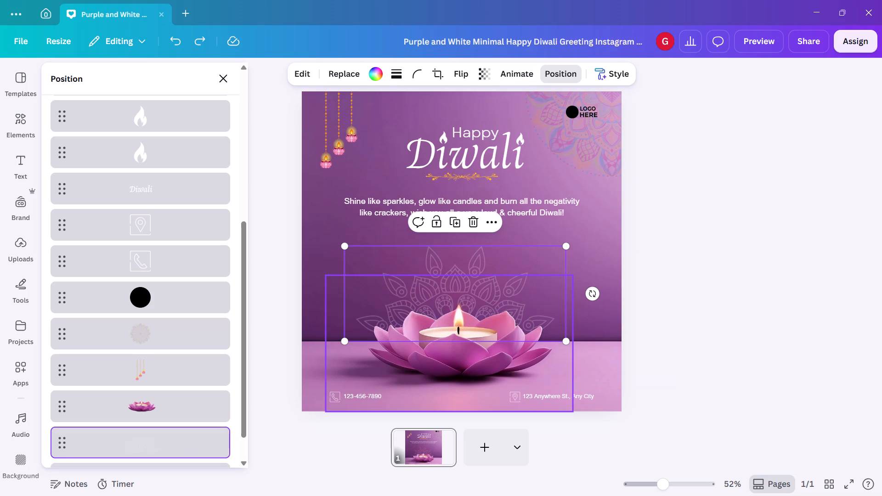
Move the lotus candle image up so it overlaps the end of the Diwali title and the greeting message.
{"action": "left_click", "coordinate": [492, 357]}
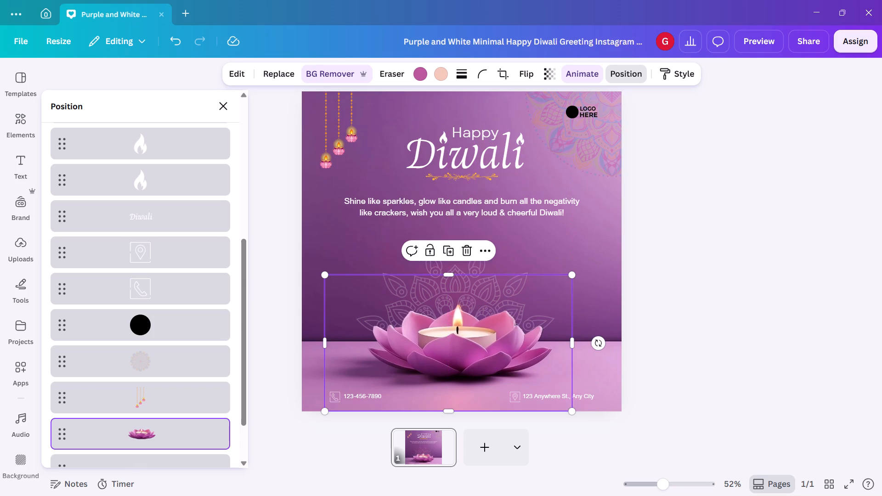
{"action": "left_click_drag", "start_coordinate": [491, 356], "coordinate": [559, 214]}
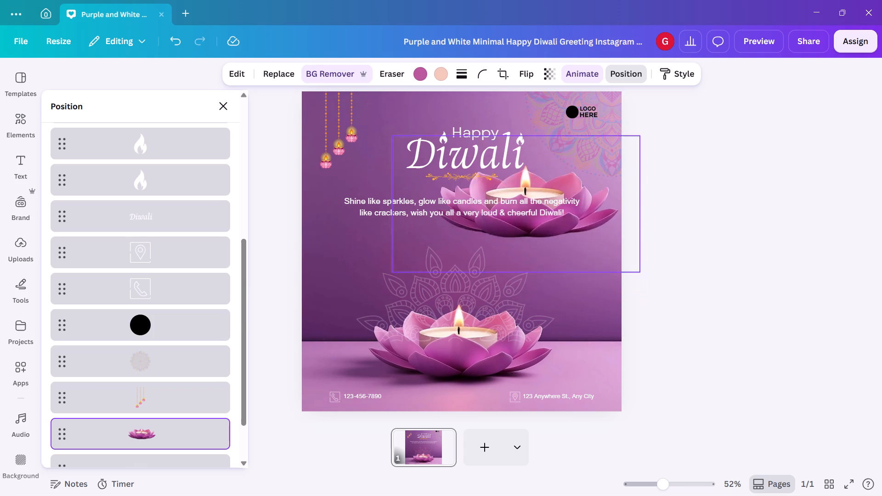
{"action": "left_click_drag", "start_coordinate": [559, 214], "coordinate": [557, 196]}
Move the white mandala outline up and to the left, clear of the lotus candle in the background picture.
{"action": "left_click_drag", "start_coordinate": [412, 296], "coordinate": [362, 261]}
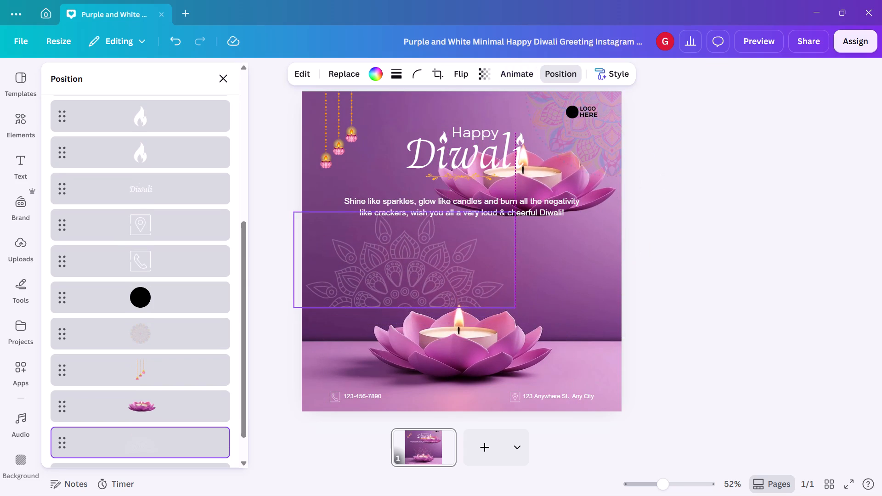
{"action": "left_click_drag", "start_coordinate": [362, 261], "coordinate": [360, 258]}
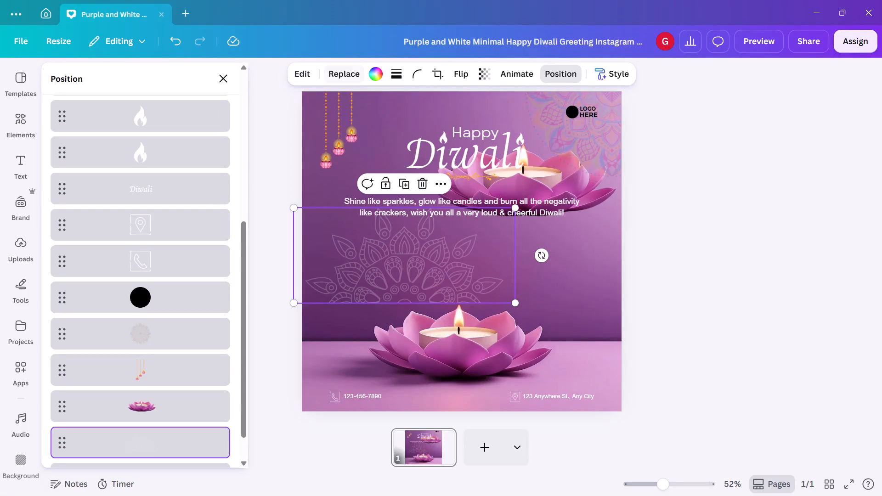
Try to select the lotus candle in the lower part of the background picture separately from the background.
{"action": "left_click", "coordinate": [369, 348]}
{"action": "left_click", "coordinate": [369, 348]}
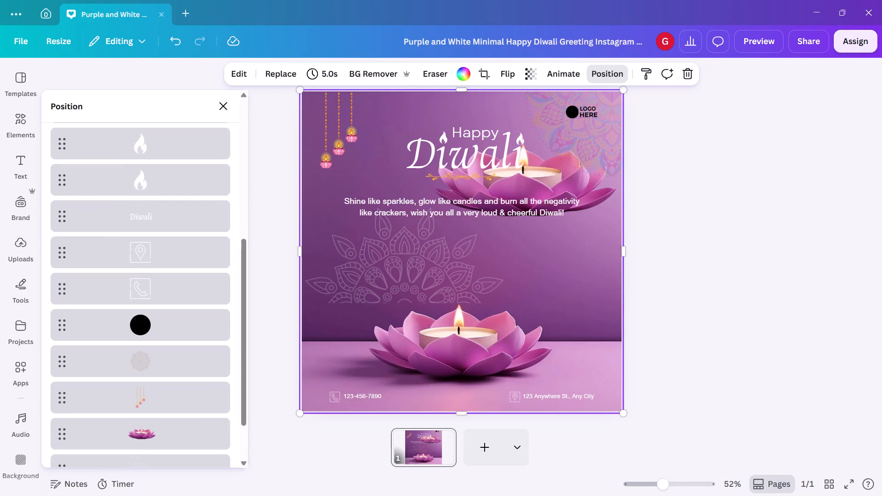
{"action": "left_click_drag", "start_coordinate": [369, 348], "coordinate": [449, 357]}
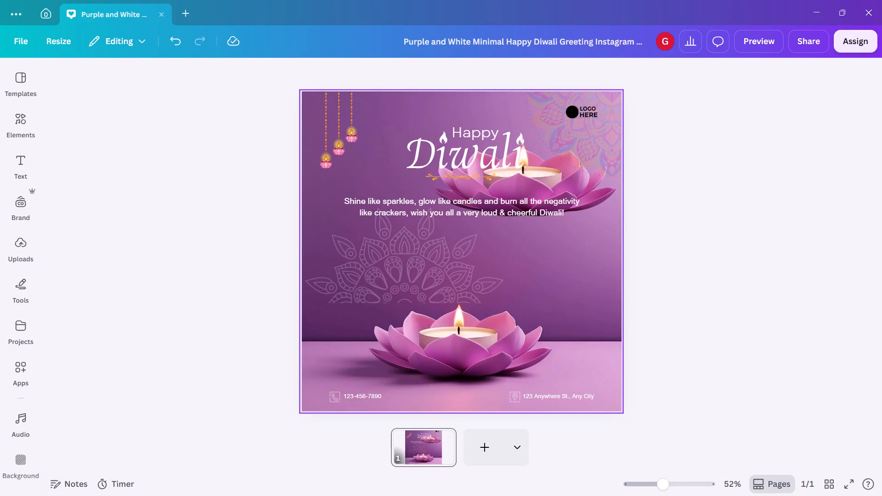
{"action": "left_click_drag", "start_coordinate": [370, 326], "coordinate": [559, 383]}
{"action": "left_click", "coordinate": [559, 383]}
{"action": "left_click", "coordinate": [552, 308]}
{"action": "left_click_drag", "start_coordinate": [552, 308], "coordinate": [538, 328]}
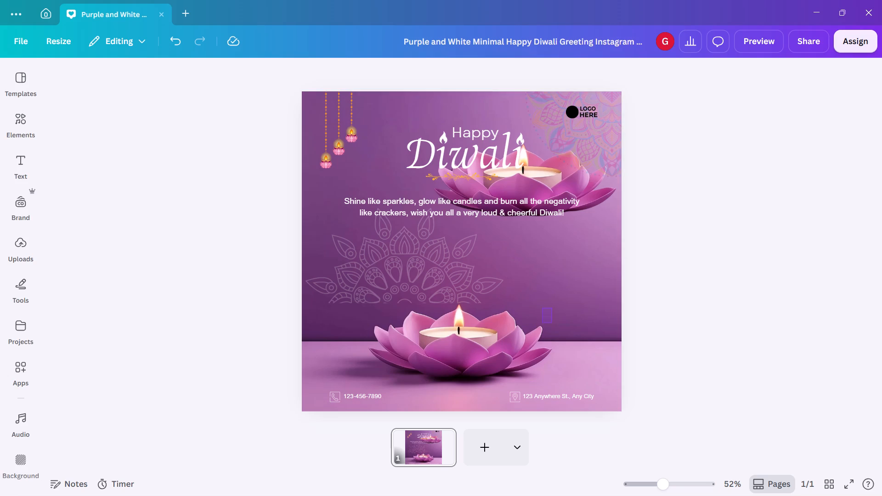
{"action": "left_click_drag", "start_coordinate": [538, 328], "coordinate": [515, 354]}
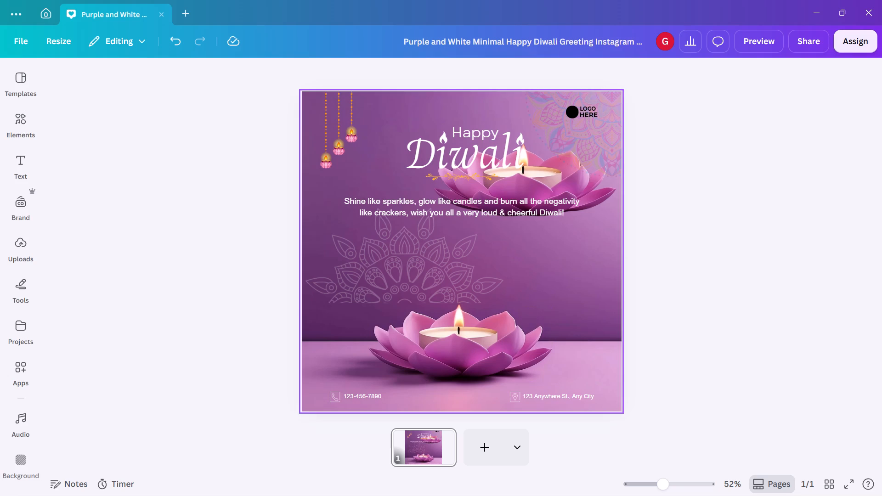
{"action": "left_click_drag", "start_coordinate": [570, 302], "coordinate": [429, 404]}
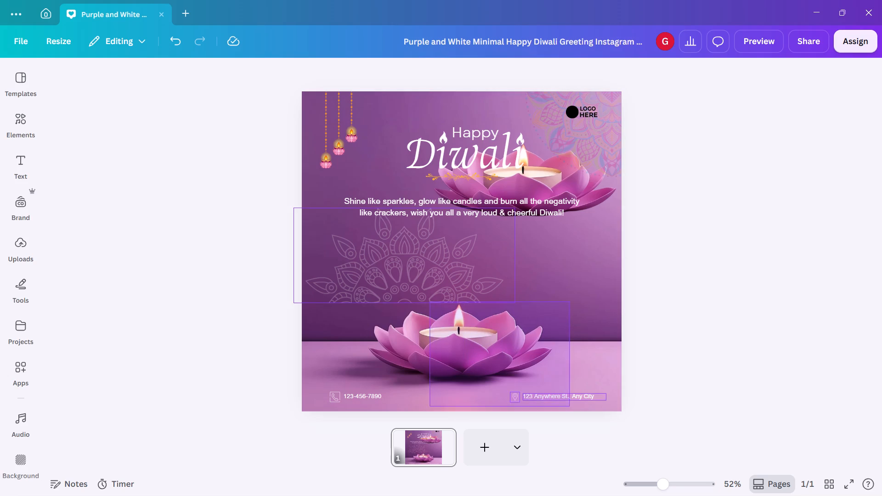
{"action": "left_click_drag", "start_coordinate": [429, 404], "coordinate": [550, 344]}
Erase the lotus candle from the background image with Magic Eraser, brushing over all its petals, flame and nearby shadow.
{"action": "left_click", "coordinate": [463, 345]}
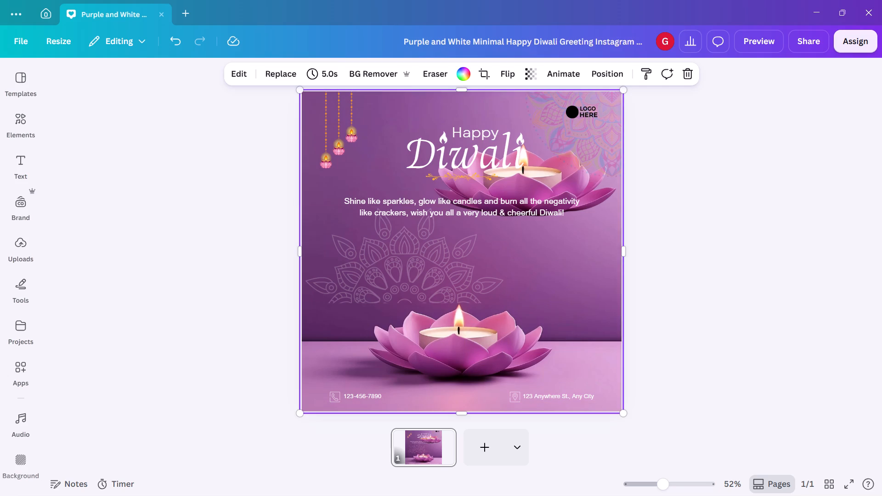
{"action": "left_click", "coordinate": [247, 81]}
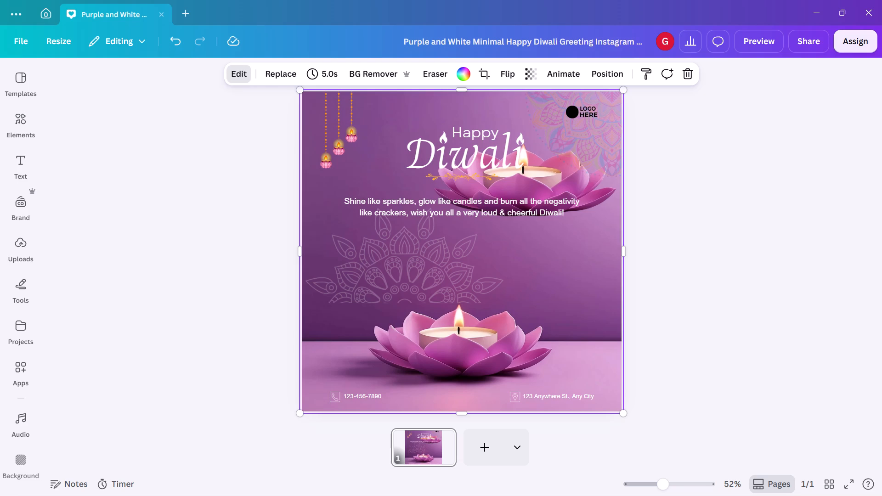
{"action": "left_click", "coordinate": [247, 81]}
{"action": "left_click", "coordinate": [237, 75]}
{"action": "left_click", "coordinate": [265, 128]}
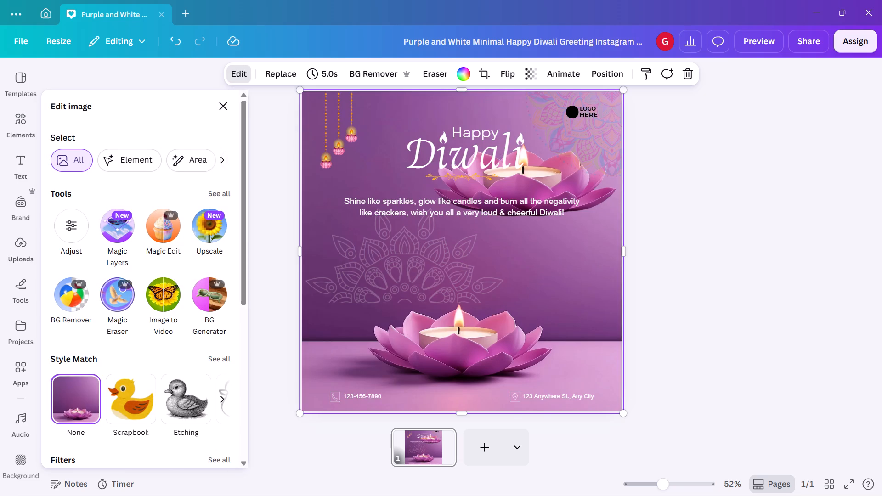
{"action": "left_click", "coordinate": [118, 295]}
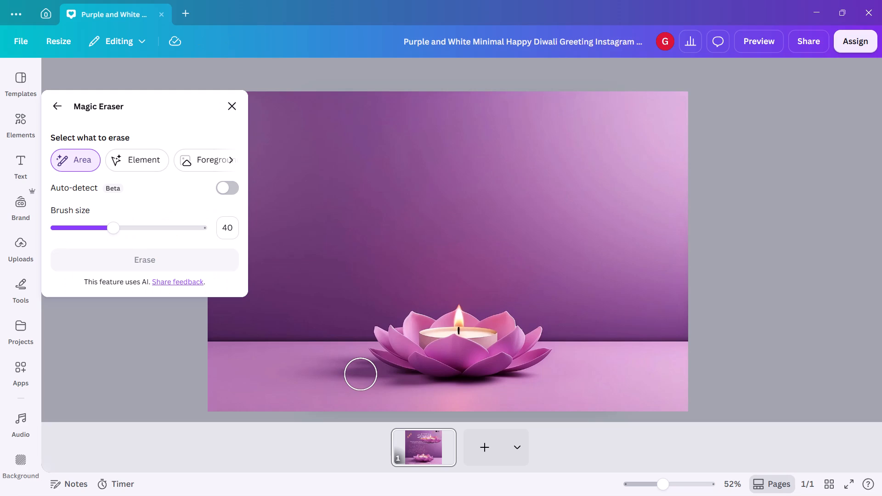
{"action": "left_click_drag", "start_coordinate": [382, 337], "coordinate": [385, 349]}
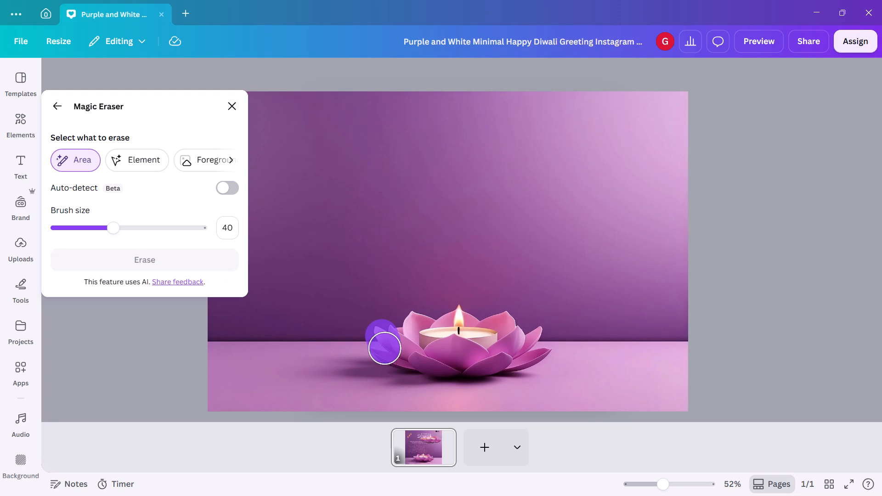
{"action": "left_click_drag", "start_coordinate": [385, 349], "coordinate": [505, 361]}
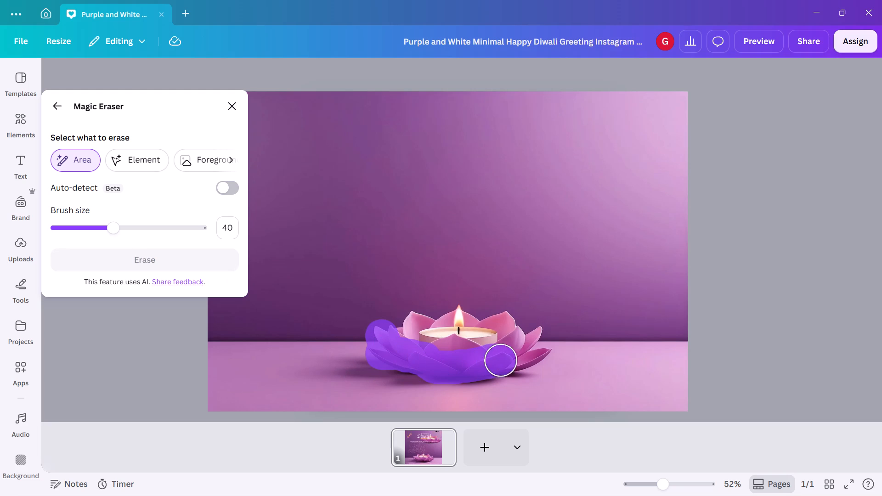
{"action": "left_click_drag", "start_coordinate": [505, 361], "coordinate": [401, 335]}
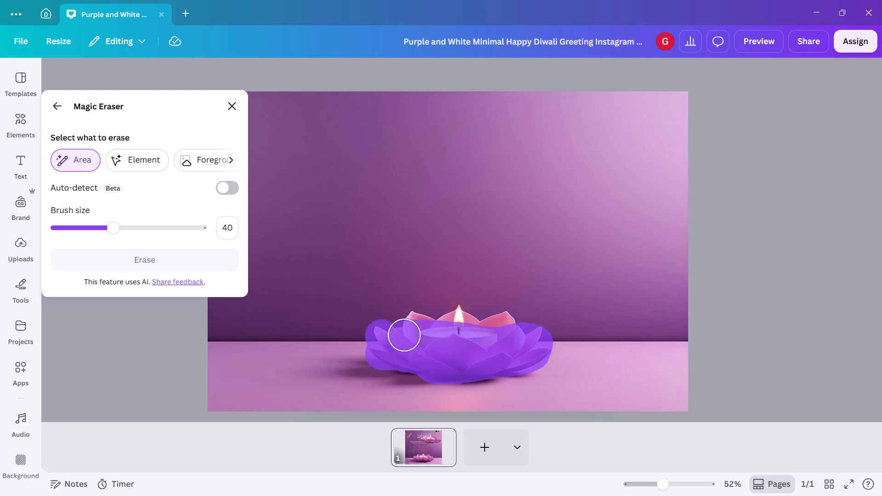
{"action": "left_click_drag", "start_coordinate": [401, 335], "coordinate": [374, 365]}
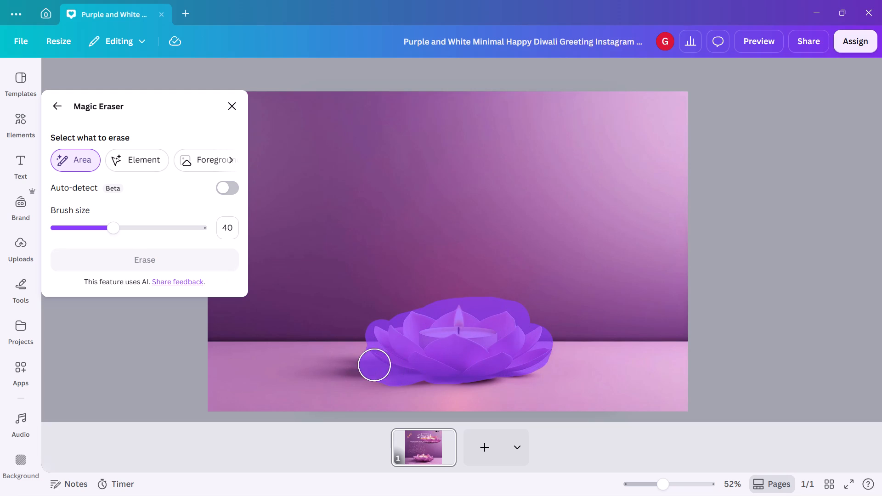
{"action": "left_click_drag", "start_coordinate": [374, 365], "coordinate": [520, 366]}
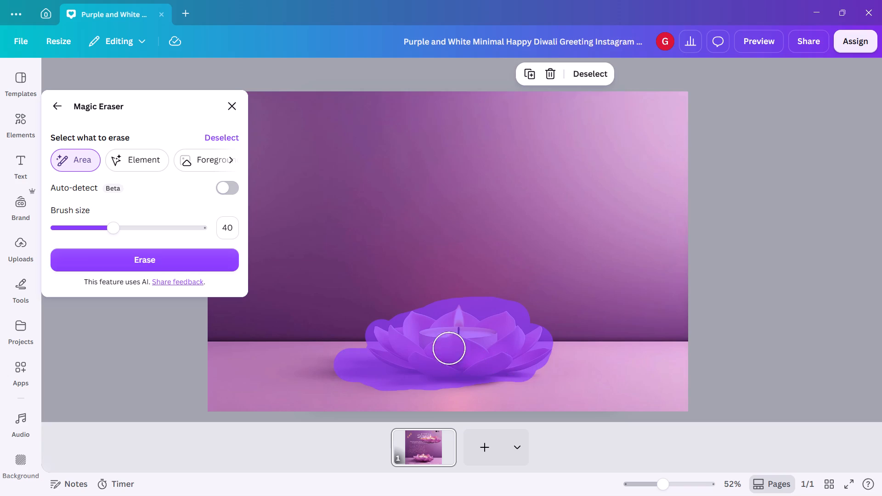
{"action": "left_click", "coordinate": [203, 261]}
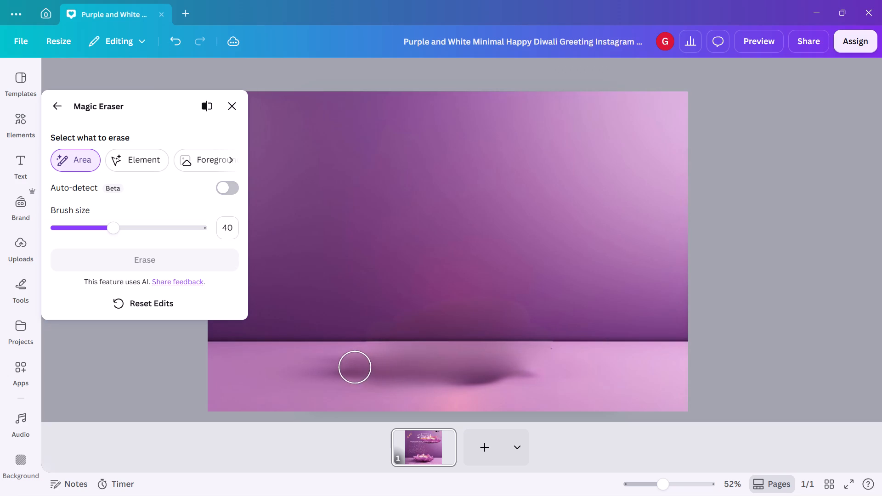
Erase the leftover lotus shadow on the pink floor of the background image with Magic Eraser and return to image editing.
{"action": "left_click_drag", "start_coordinate": [343, 367], "coordinate": [306, 381]}
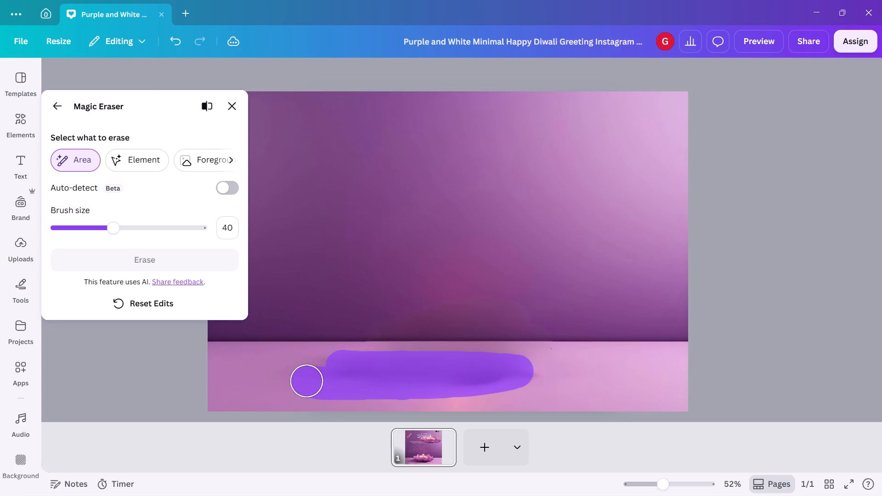
{"action": "left_click_drag", "start_coordinate": [306, 381], "coordinate": [531, 367]}
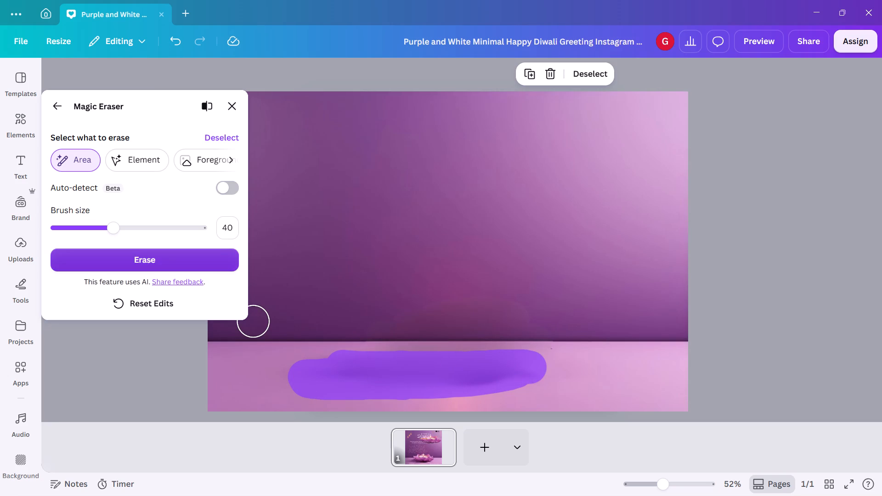
{"action": "left_click", "coordinate": [159, 256]}
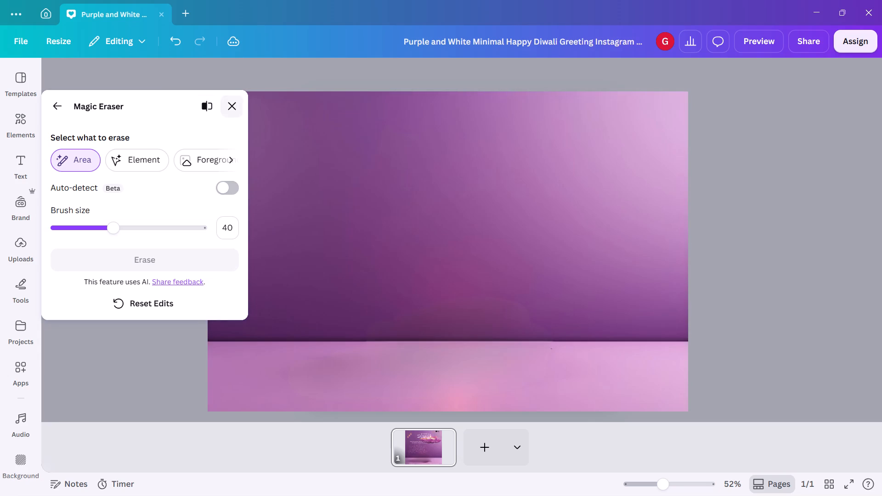
{"action": "left_click", "coordinate": [65, 111]}
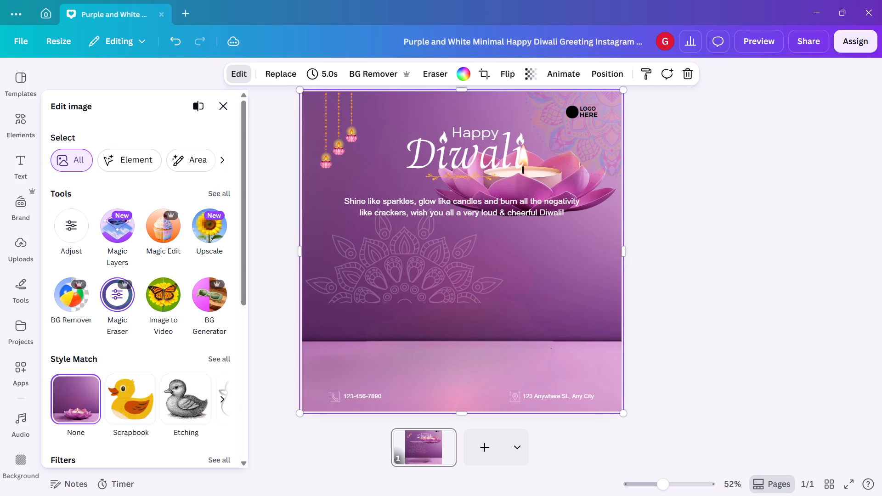
Move the separate lotus candle image down from the Diwali title to the floor area where the background lotus was erased.
{"action": "left_click_drag", "start_coordinate": [579, 190], "coordinate": [548, 324]}
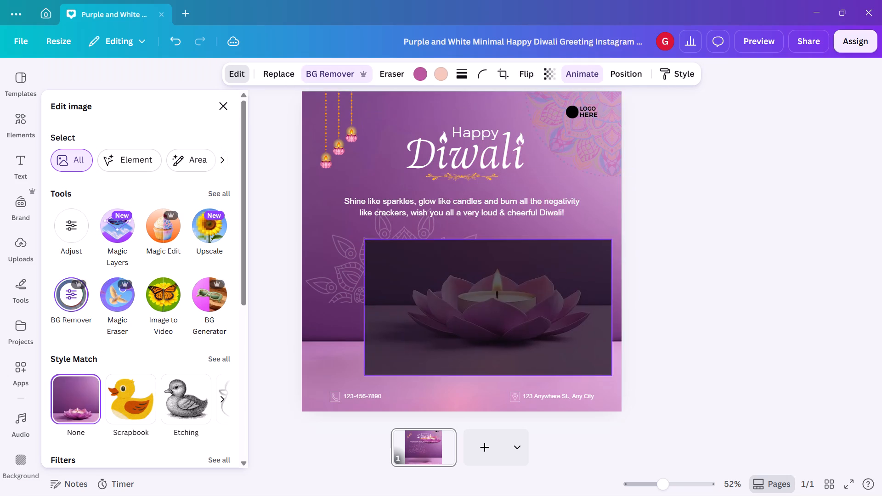
{"action": "left_click_drag", "start_coordinate": [548, 324], "coordinate": [508, 344]}
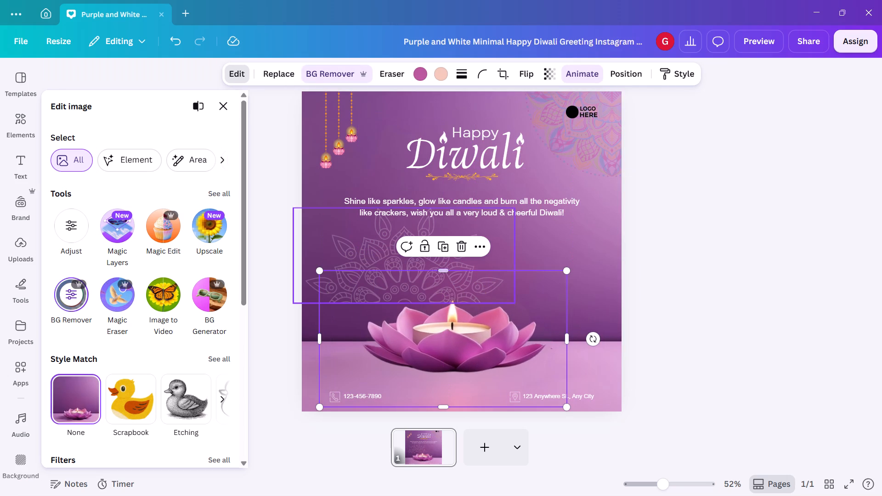
Move the white mandala outline back down so it fans out behind the lotus candle.
{"action": "left_click_drag", "start_coordinate": [378, 250], "coordinate": [430, 285]}
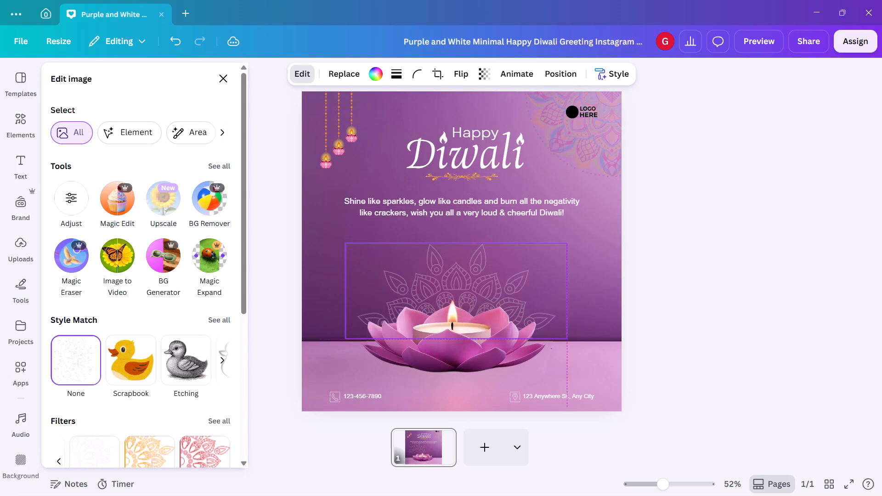
{"action": "left_click_drag", "start_coordinate": [430, 285], "coordinate": [430, 284]}
Fine-tune the lotus candle image's position so it rests on the pink floor, centred in front of the mandala and above the contact details.
{"action": "left_click_drag", "start_coordinate": [453, 359], "coordinate": [457, 385]}
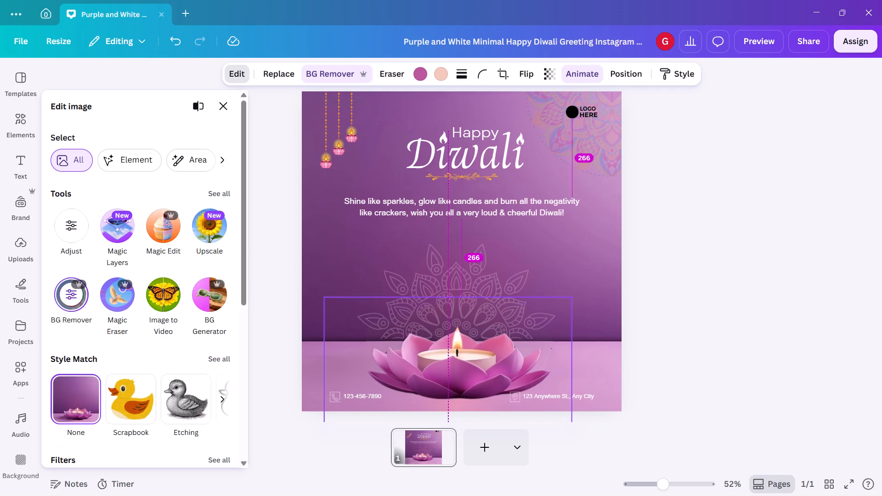
{"action": "left_click_drag", "start_coordinate": [457, 385], "coordinate": [460, 398]}
{"action": "left_click", "coordinate": [500, 274]}
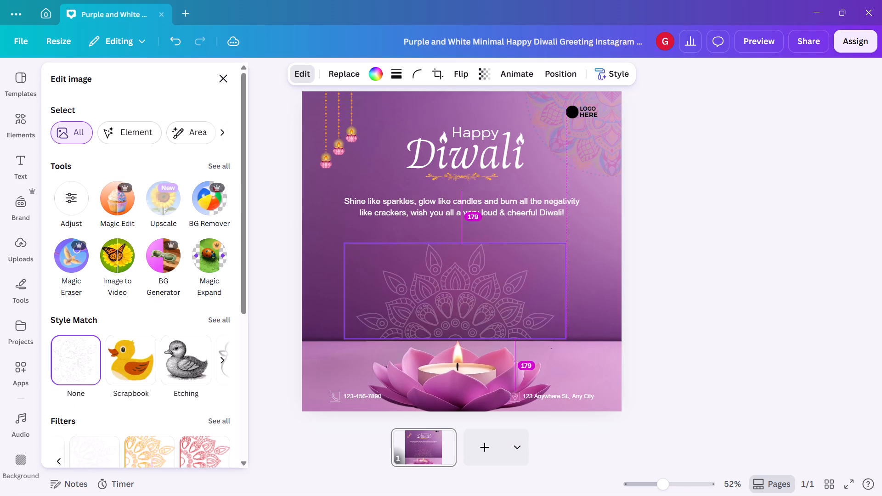
{"action": "left_click_drag", "start_coordinate": [460, 371], "coordinate": [459, 335]}
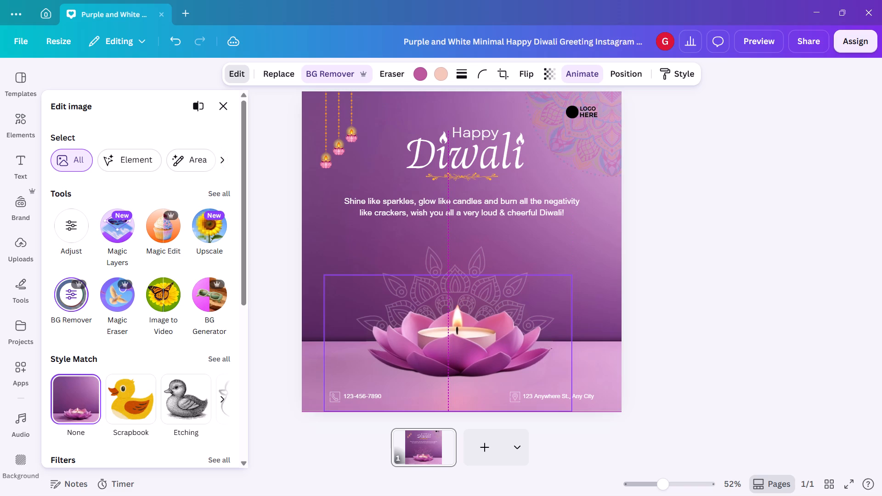
{"action": "left_click_drag", "start_coordinate": [459, 335], "coordinate": [460, 331]}
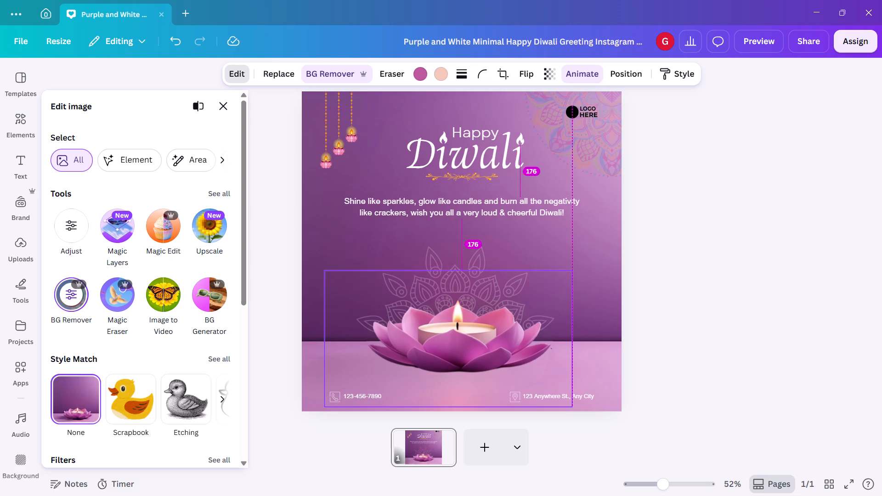
{"action": "left_click_drag", "start_coordinate": [460, 331], "coordinate": [460, 332]}
{"action": "left_click_drag", "start_coordinate": [460, 332], "coordinate": [461, 328]}
{"action": "left_click_drag", "start_coordinate": [461, 328], "coordinate": [461, 334]}
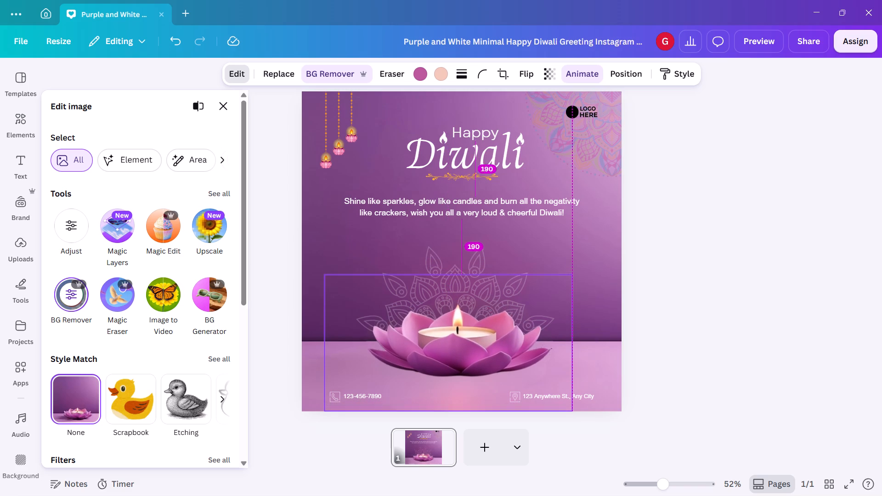
{"action": "left_click_drag", "start_coordinate": [461, 334], "coordinate": [459, 338]}
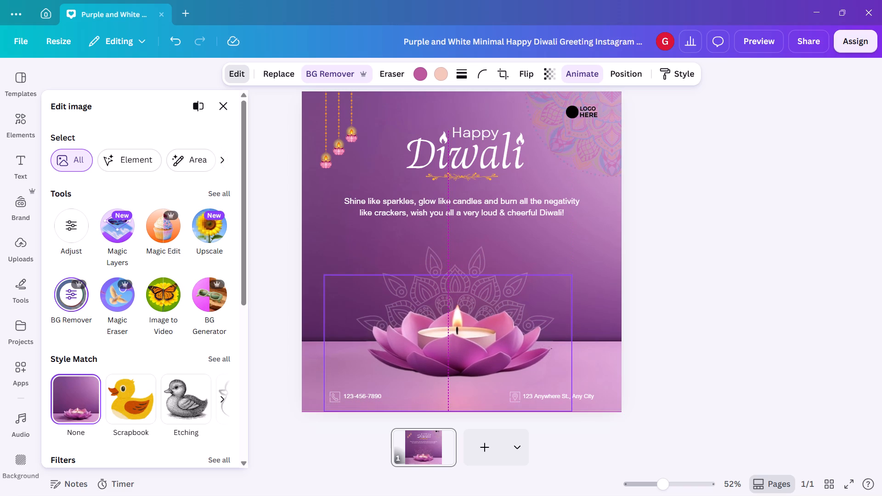
{"action": "left_click_drag", "start_coordinate": [459, 338], "coordinate": [459, 336]}
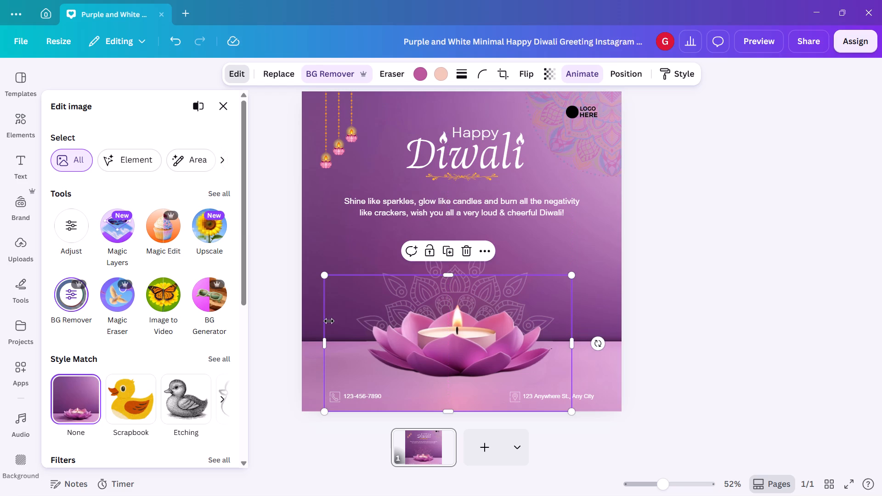
{"action": "scroll", "coordinate": [178, 283], "scroll_direction": "left", "scroll_amount": 1}
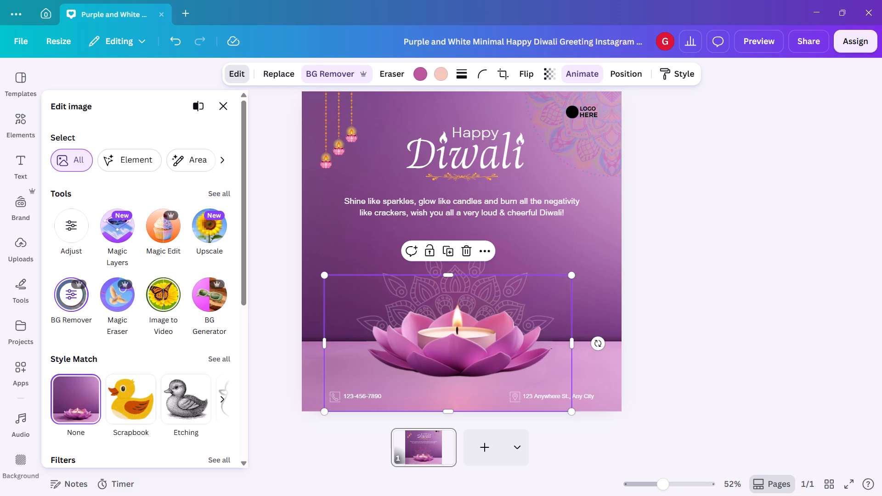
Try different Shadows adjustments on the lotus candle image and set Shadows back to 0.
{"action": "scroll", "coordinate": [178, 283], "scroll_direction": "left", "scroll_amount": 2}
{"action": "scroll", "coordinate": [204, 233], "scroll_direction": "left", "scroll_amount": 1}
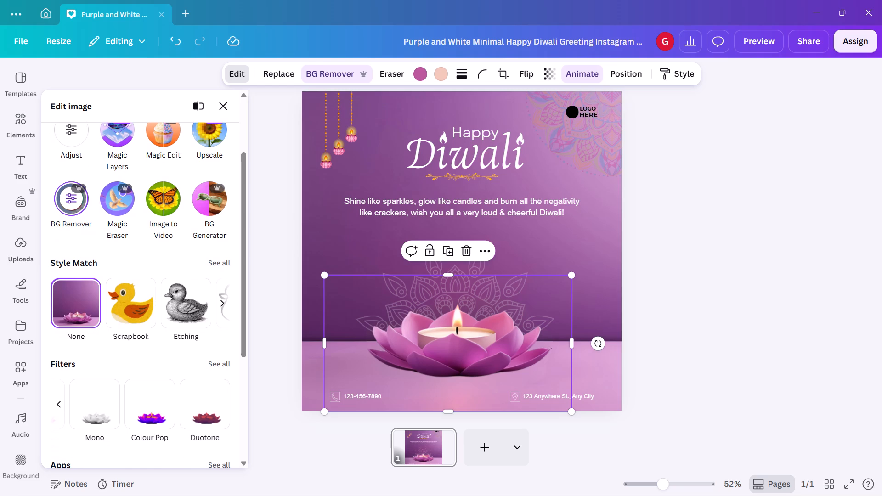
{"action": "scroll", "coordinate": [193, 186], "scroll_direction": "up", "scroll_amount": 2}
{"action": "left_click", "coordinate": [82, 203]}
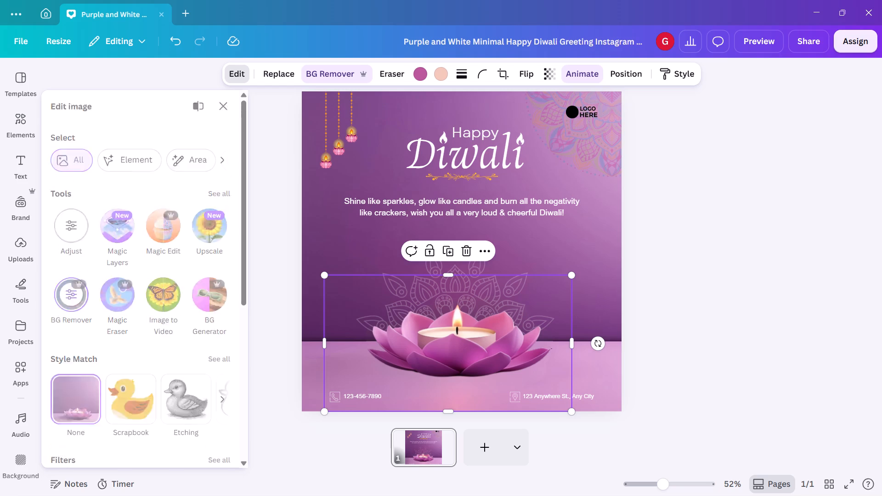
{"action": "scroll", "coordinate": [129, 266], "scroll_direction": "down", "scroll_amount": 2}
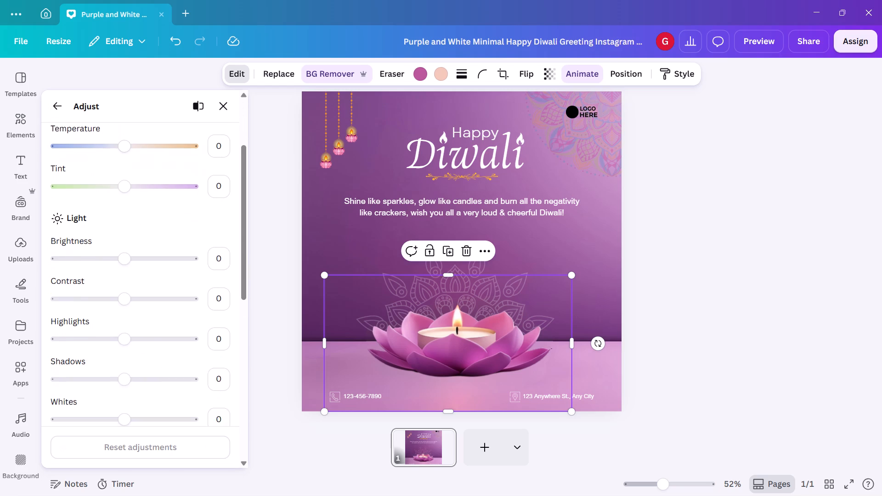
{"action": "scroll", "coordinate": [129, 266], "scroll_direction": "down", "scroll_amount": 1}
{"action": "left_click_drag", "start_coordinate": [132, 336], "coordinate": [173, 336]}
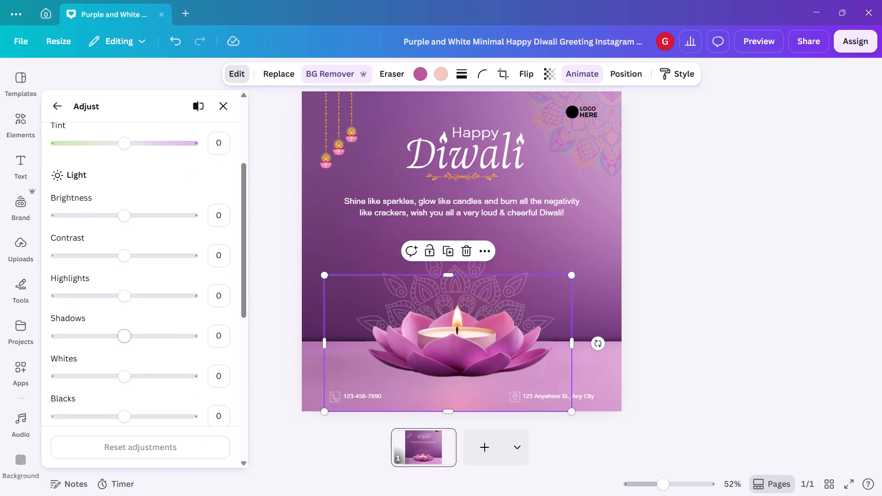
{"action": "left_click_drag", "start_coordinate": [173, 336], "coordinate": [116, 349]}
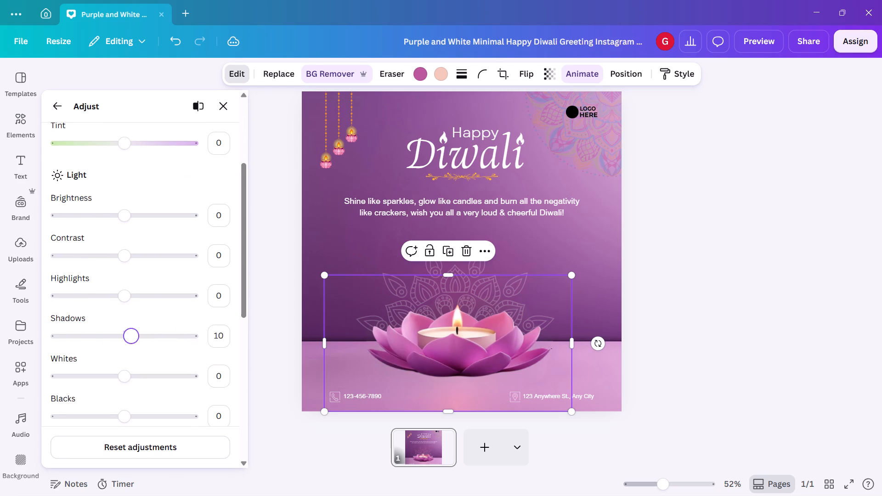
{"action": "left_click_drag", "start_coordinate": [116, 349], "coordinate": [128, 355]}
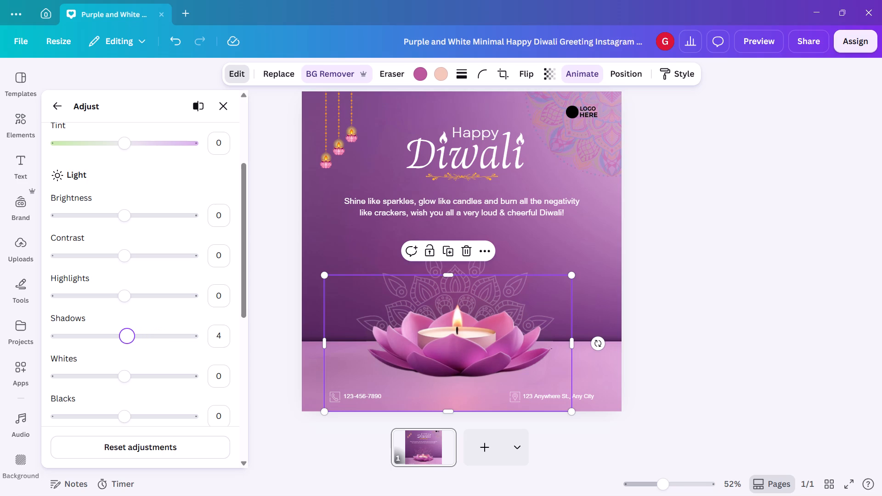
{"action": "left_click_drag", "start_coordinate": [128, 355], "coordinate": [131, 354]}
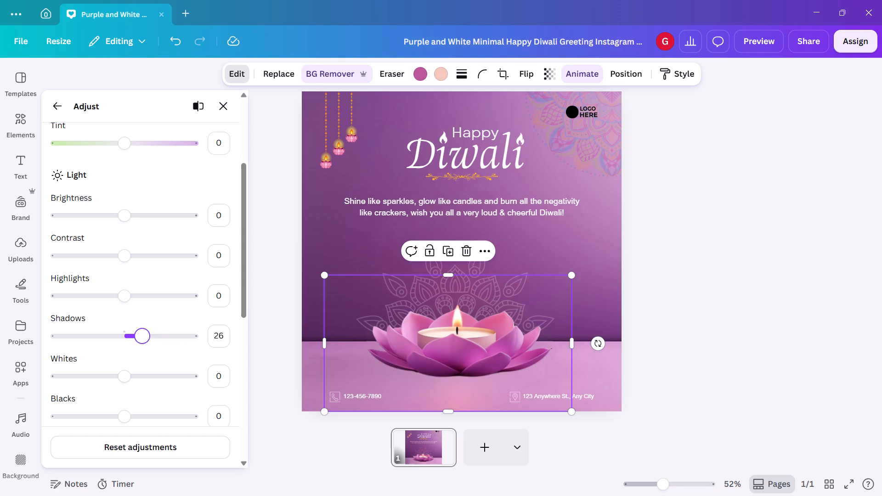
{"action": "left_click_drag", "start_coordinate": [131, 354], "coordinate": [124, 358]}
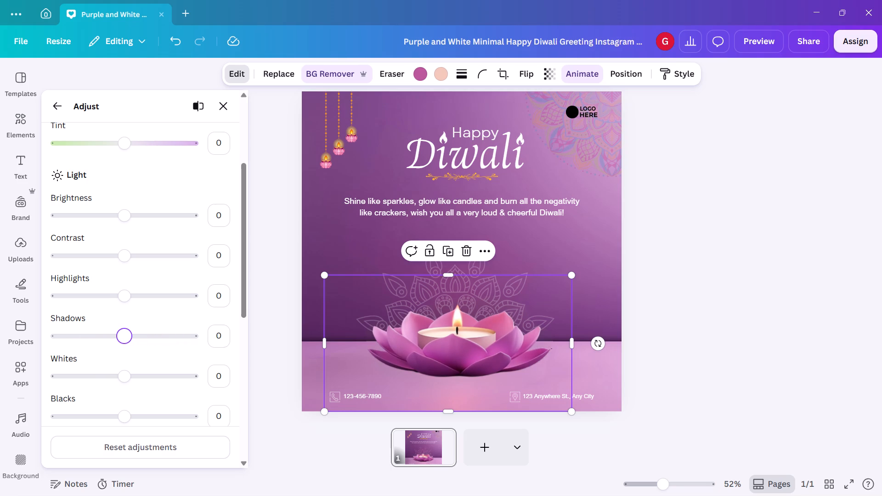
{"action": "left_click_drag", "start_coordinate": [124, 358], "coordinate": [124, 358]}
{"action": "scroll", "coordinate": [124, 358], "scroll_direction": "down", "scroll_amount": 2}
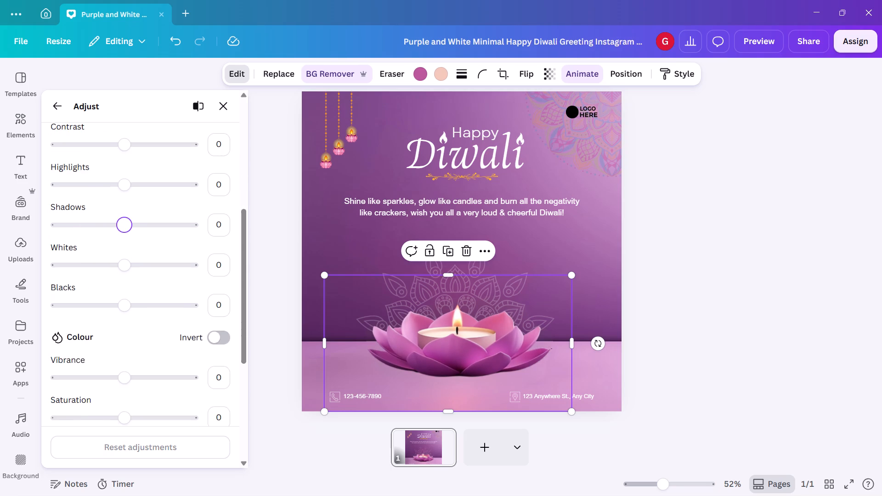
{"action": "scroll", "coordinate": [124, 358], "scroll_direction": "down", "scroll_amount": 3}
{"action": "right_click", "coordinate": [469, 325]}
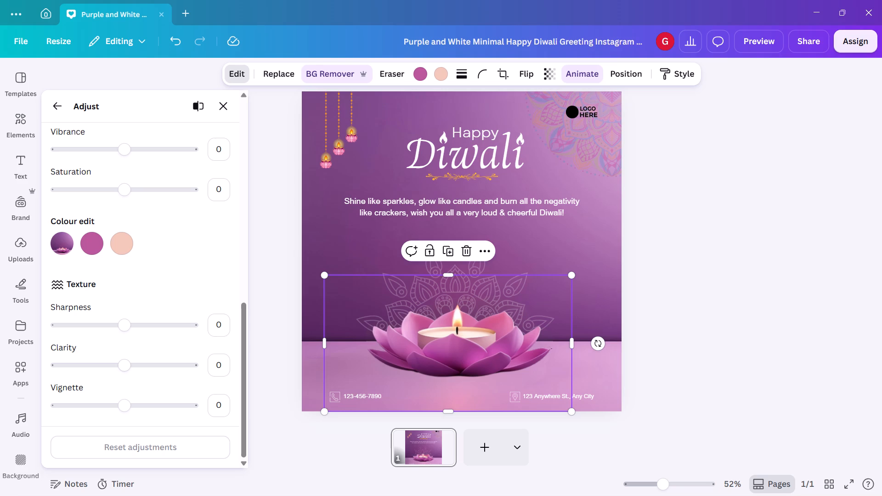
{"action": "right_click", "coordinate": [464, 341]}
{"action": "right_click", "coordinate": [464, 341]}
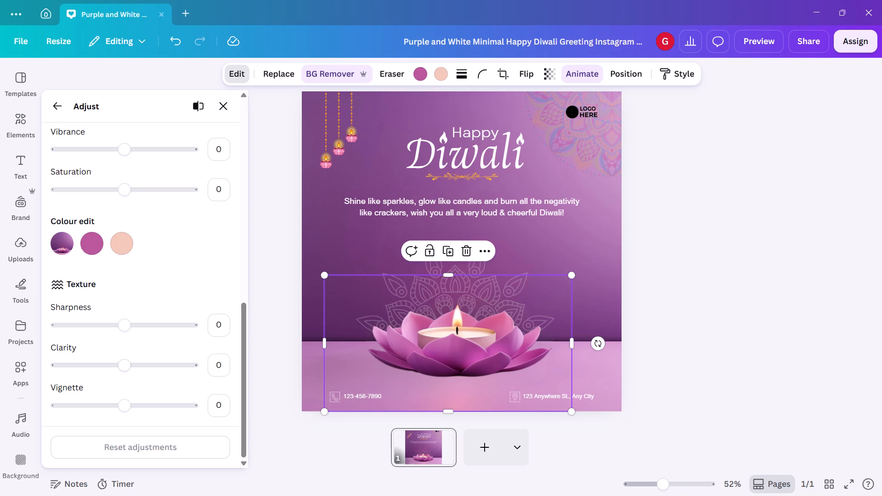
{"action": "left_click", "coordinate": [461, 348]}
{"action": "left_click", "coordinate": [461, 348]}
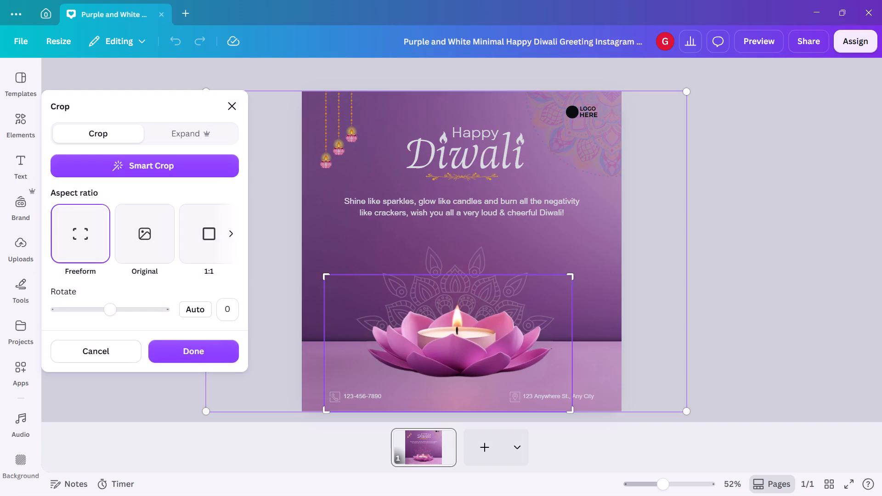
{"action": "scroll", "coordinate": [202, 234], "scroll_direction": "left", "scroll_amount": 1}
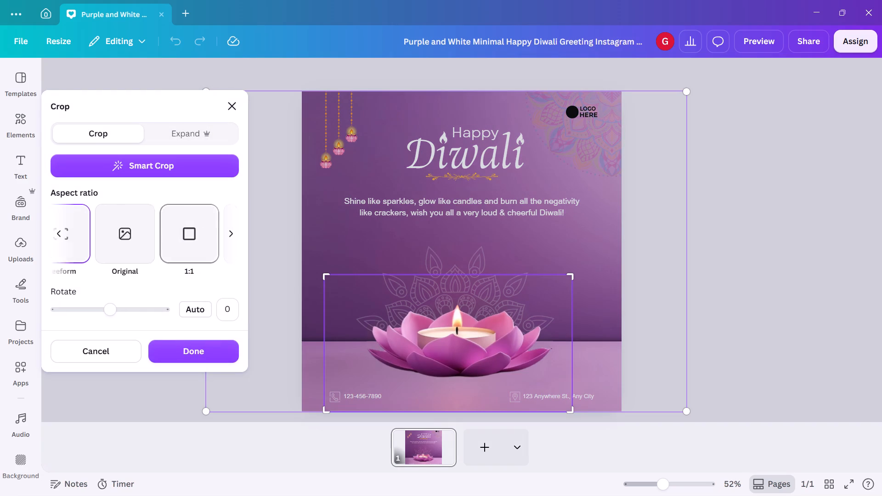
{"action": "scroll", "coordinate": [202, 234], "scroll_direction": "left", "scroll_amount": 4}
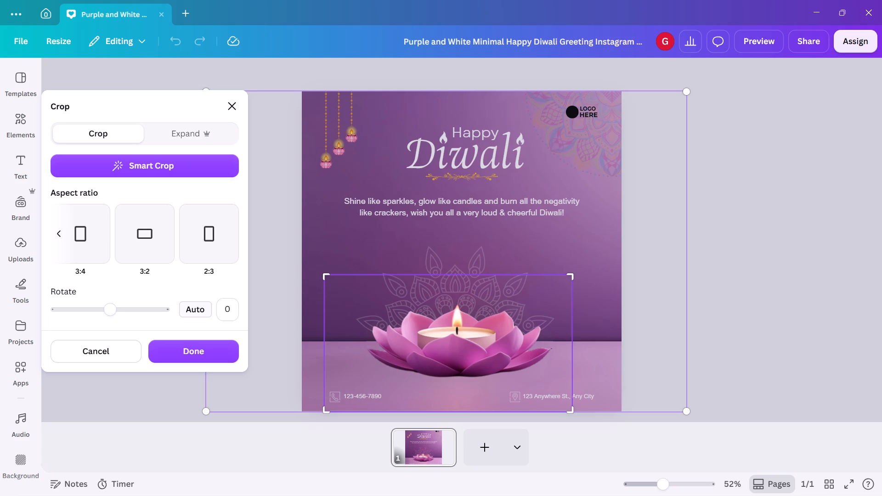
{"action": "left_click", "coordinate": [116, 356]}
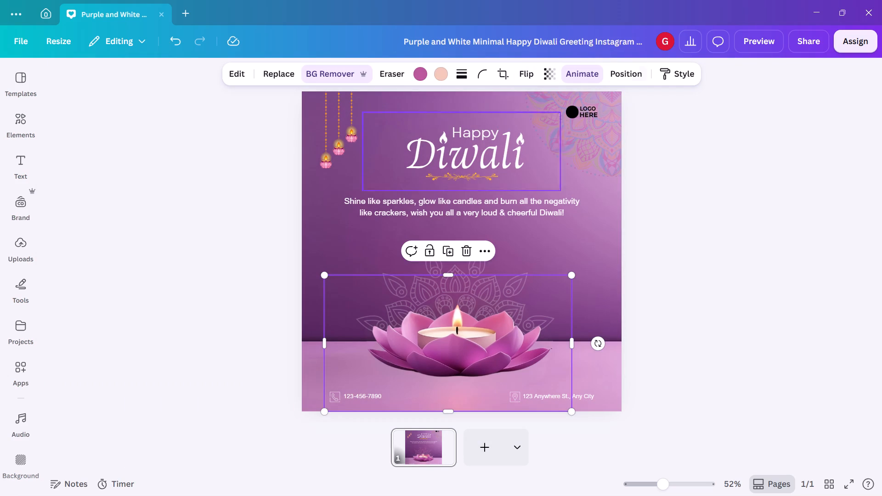
Look through the selection options and the full list of image editing tools for the lotus candle image.
{"action": "left_click", "coordinate": [232, 67]}
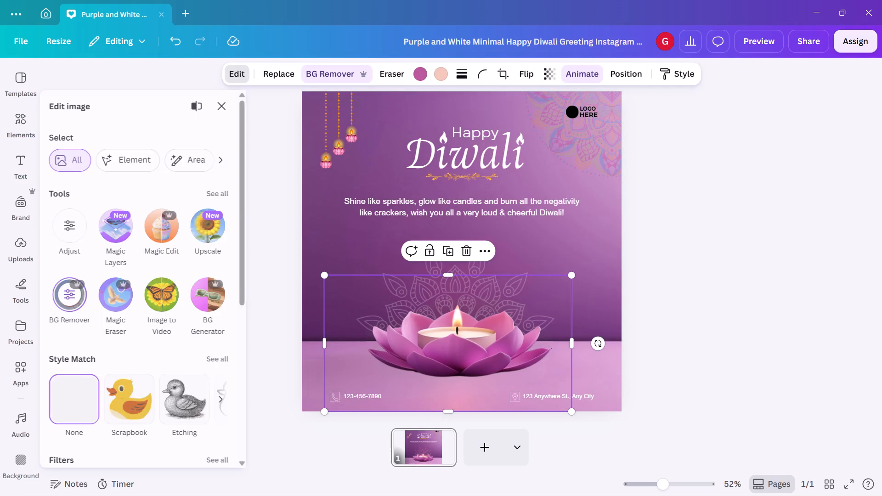
{"action": "scroll", "coordinate": [199, 169], "scroll_direction": "left", "scroll_amount": 2}
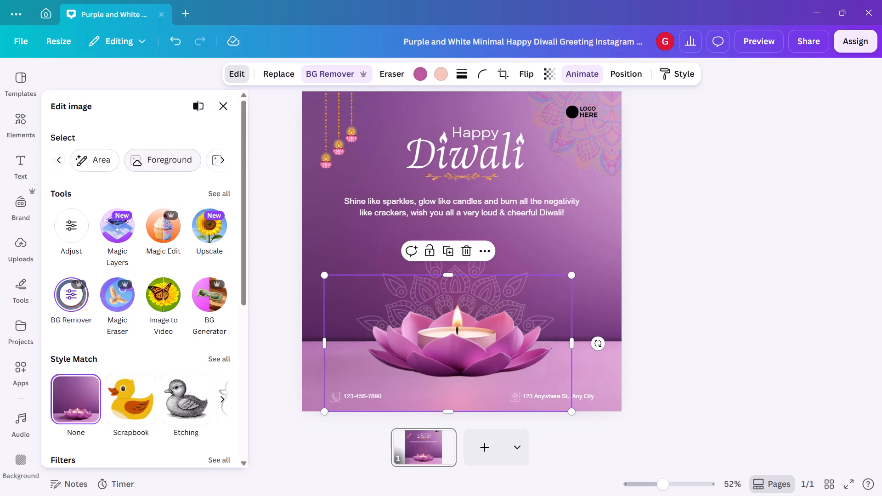
{"action": "scroll", "coordinate": [199, 169], "scroll_direction": "left", "scroll_amount": 3}
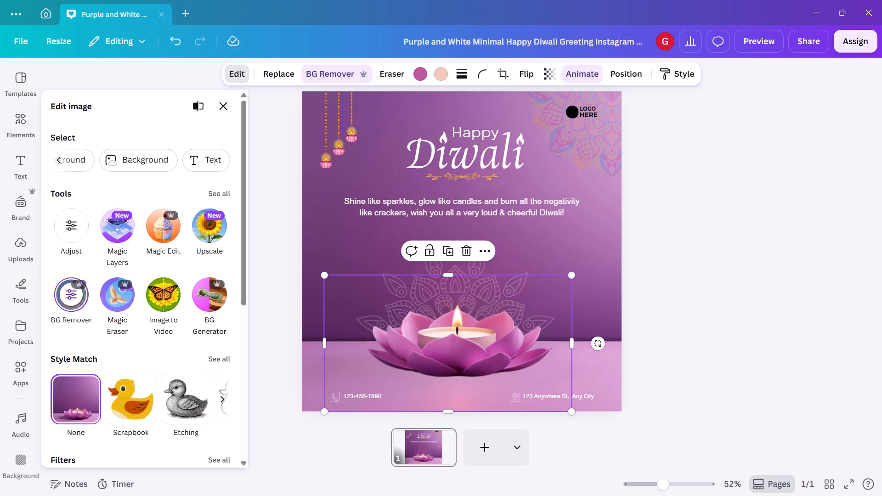
{"action": "left_click", "coordinate": [226, 192]}
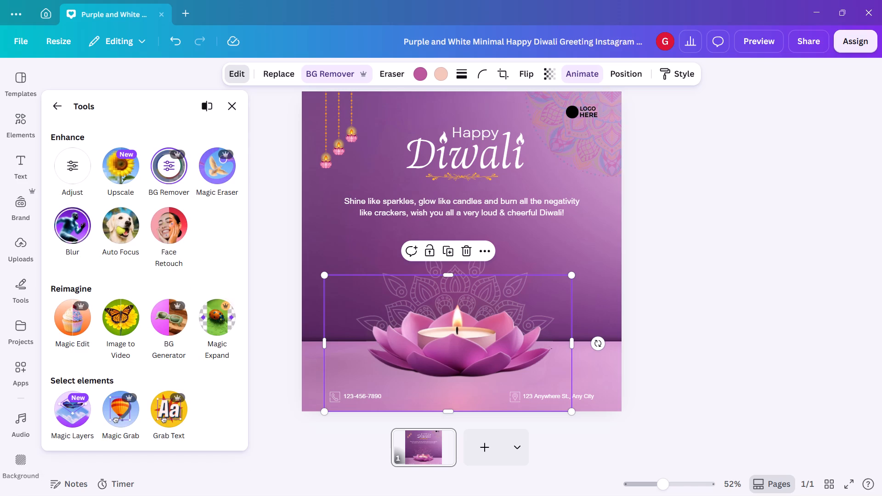
{"action": "scroll", "coordinate": [100, 311], "scroll_direction": "left", "scroll_amount": 1}
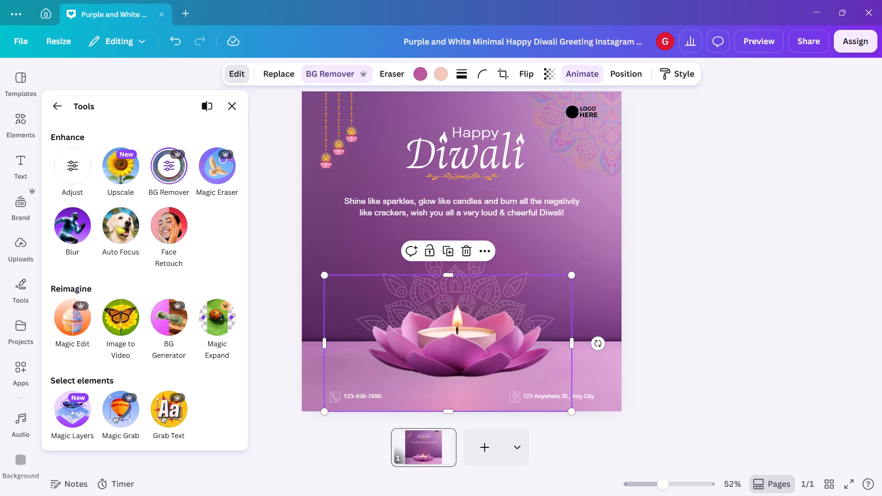
{"action": "scroll", "coordinate": [100, 311], "scroll_direction": "left", "scroll_amount": 1}
{"action": "scroll", "coordinate": [100, 311], "scroll_direction": "down", "scroll_amount": 2}
{"action": "scroll", "coordinate": [100, 311], "scroll_direction": "up", "scroll_amount": 1}
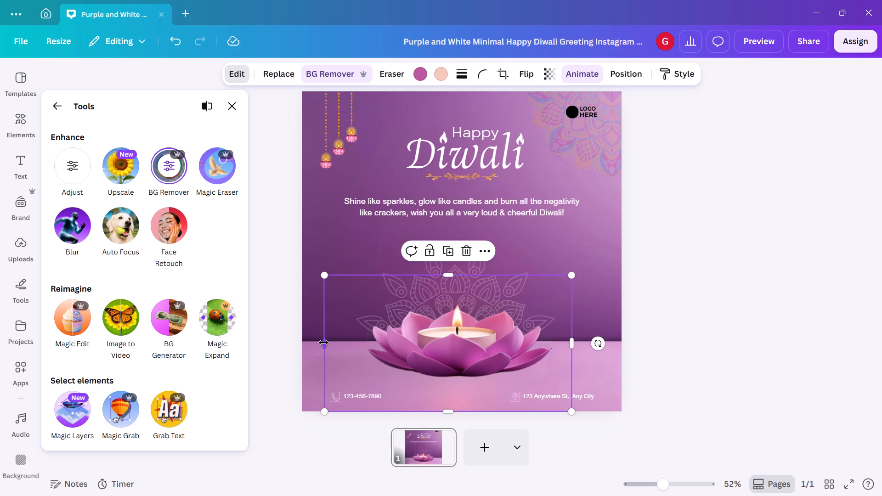
Crop the lotus candle image's frame on all four sides to fit closely around the lotus and flame, about 631 wide, and deselect it.
{"action": "left_click_drag", "start_coordinate": [323, 343], "coordinate": [364, 346], "text": "ctrl"}
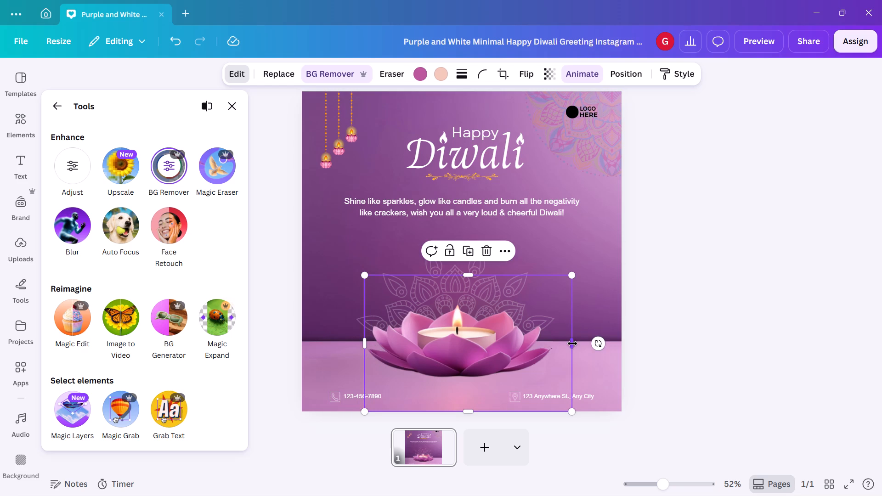
{"action": "left_click_drag", "start_coordinate": [572, 344], "coordinate": [551, 347], "text": "ctrl"}
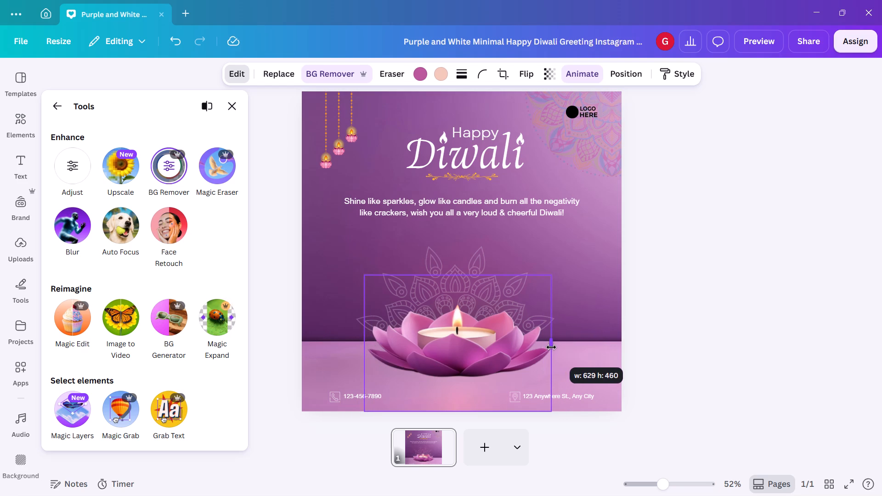
{"action": "left_click_drag", "start_coordinate": [551, 347], "coordinate": [552, 345], "text": "ctrl"}
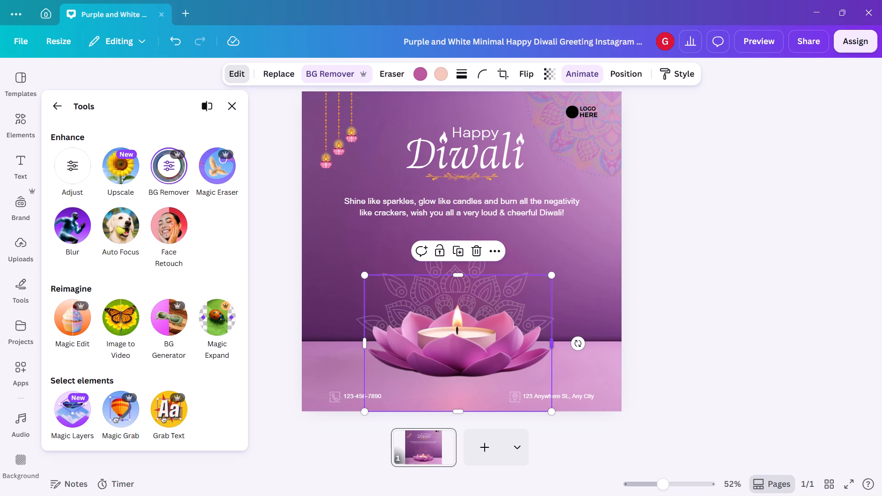
{"action": "left_click_drag", "start_coordinate": [459, 412], "coordinate": [457, 393], "text": "ctrl"}
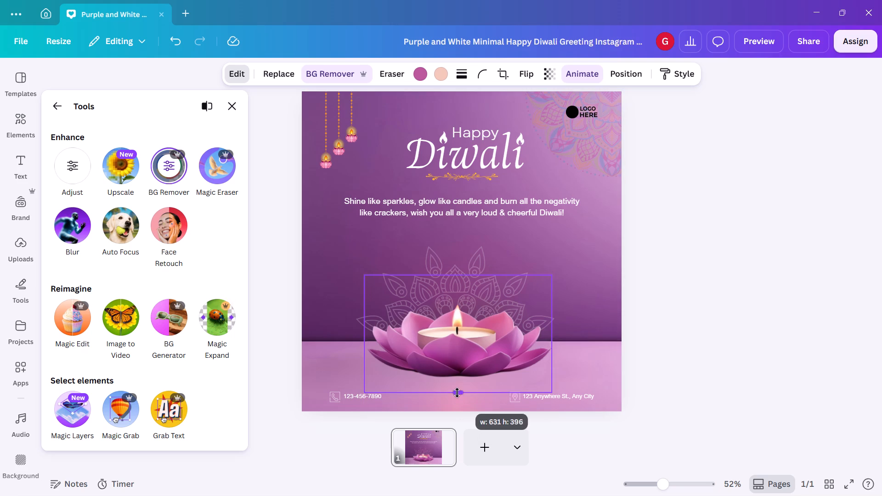
{"action": "left_click_drag", "start_coordinate": [457, 393], "coordinate": [457, 383], "text": "ctrl"}
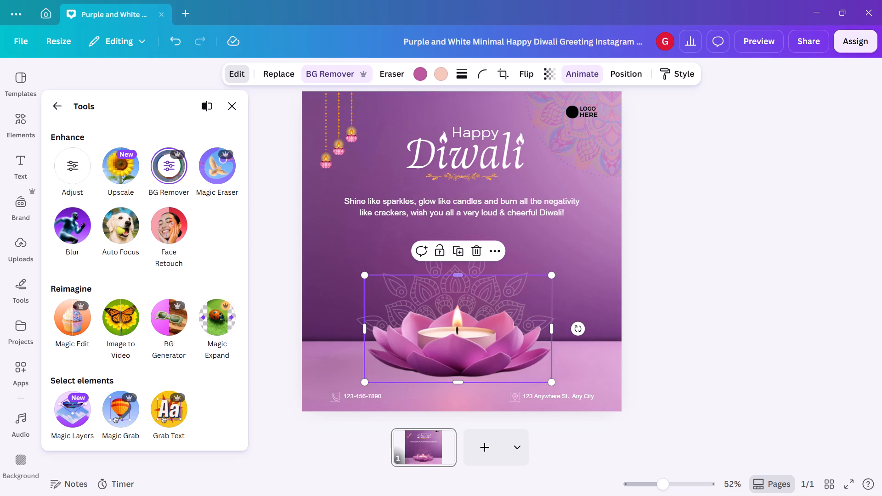
{"action": "left_click_drag", "start_coordinate": [454, 275], "coordinate": [458, 299], "text": "ctrl"}
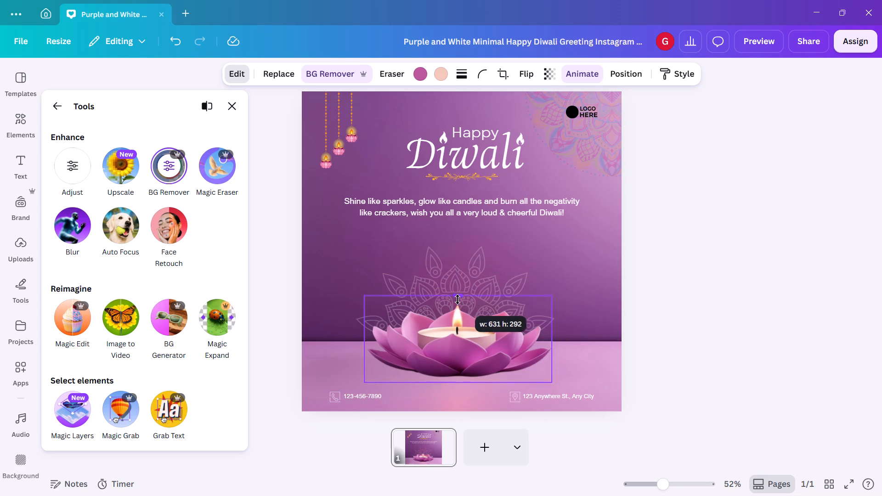
{"action": "left_click_drag", "start_coordinate": [458, 299], "coordinate": [458, 301], "text": "ctrl"}
{"action": "left_click", "coordinate": [687, 359]}
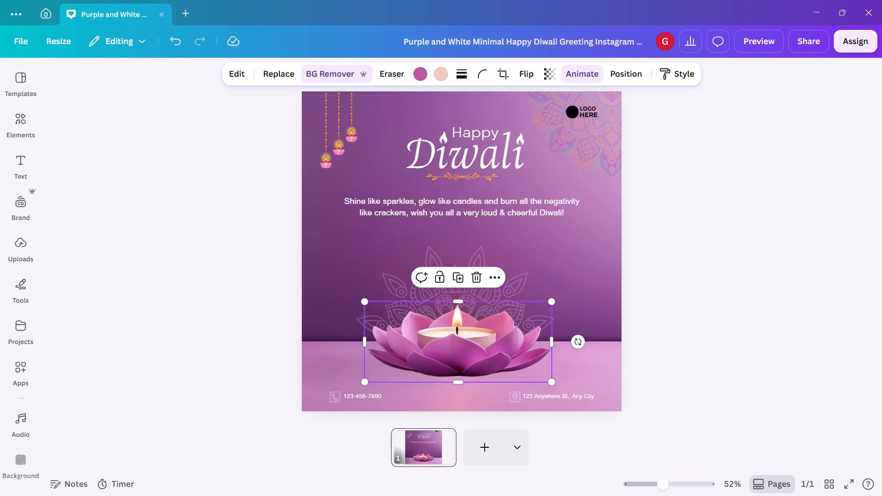
{"action": "left_click", "coordinate": [687, 359]}
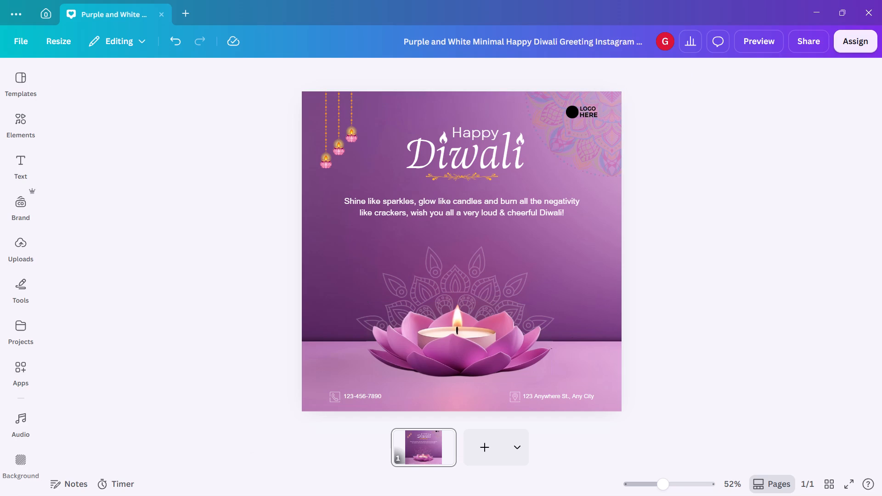
Look through the style copying, animation, and element and area selection options for the lotus candle image.
{"action": "left_click", "coordinate": [497, 355]}
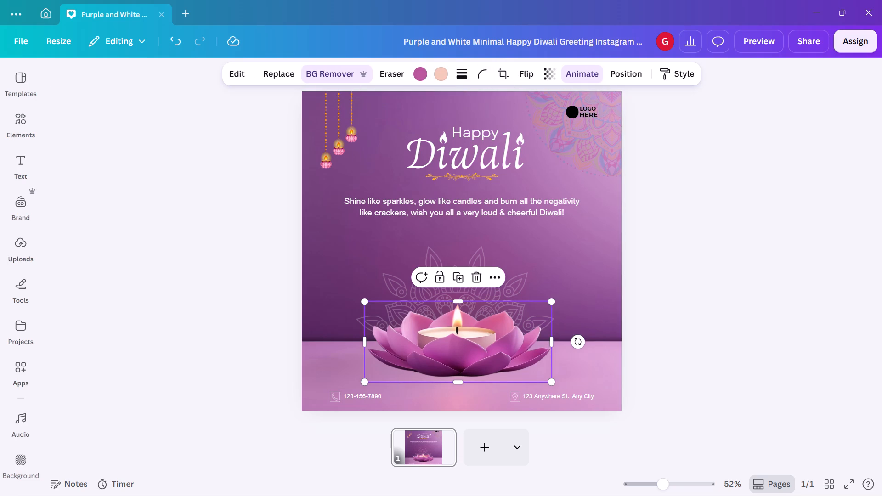
{"action": "left_click", "coordinate": [668, 70]}
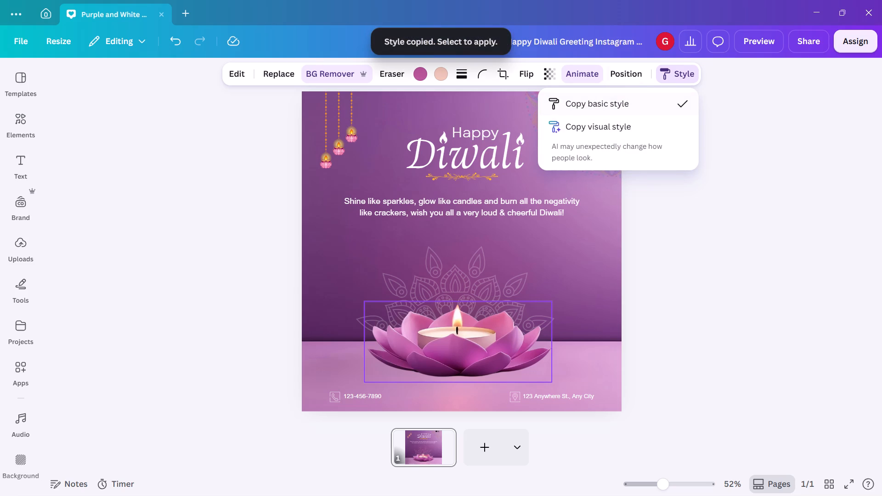
{"action": "left_click", "coordinate": [582, 69]}
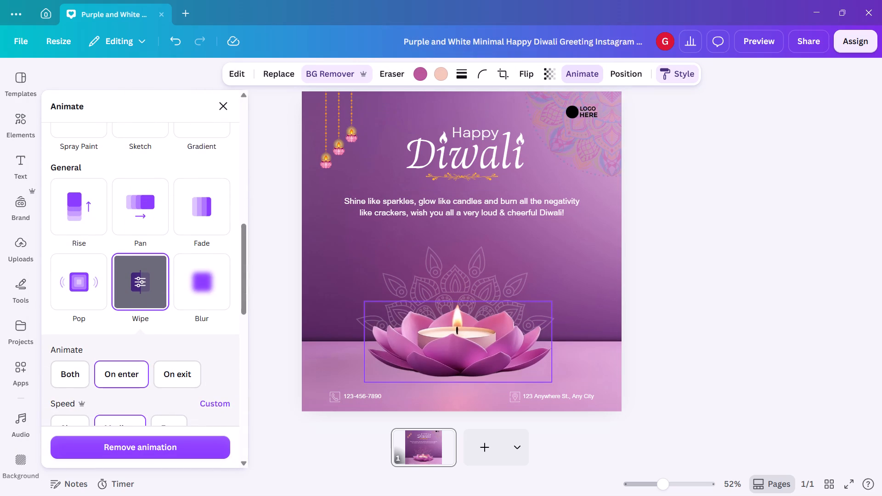
{"action": "left_click", "coordinate": [246, 73]}
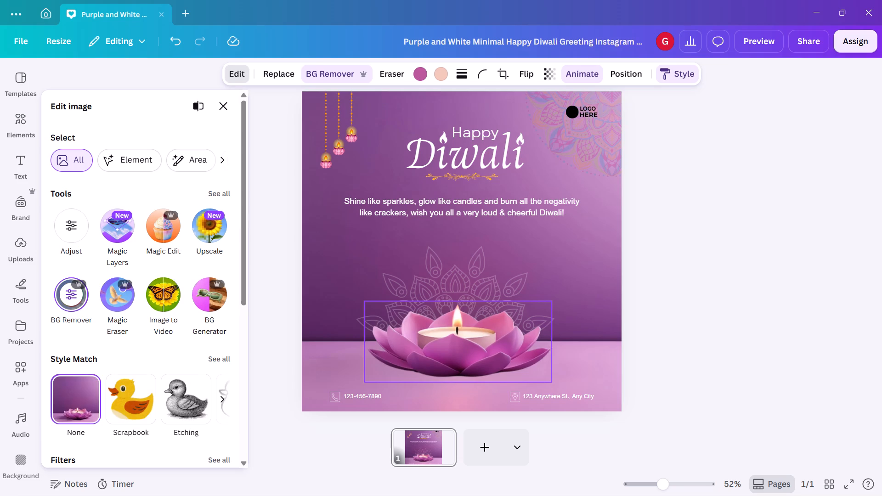
{"action": "left_click", "coordinate": [132, 157]}
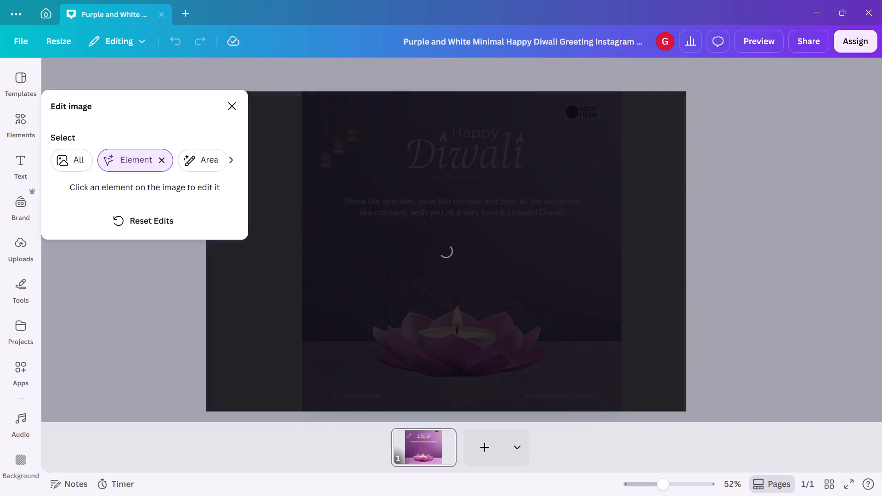
{"action": "left_click", "coordinate": [206, 164]}
{"action": "scroll", "coordinate": [206, 164], "scroll_direction": "left", "scroll_amount": 3}
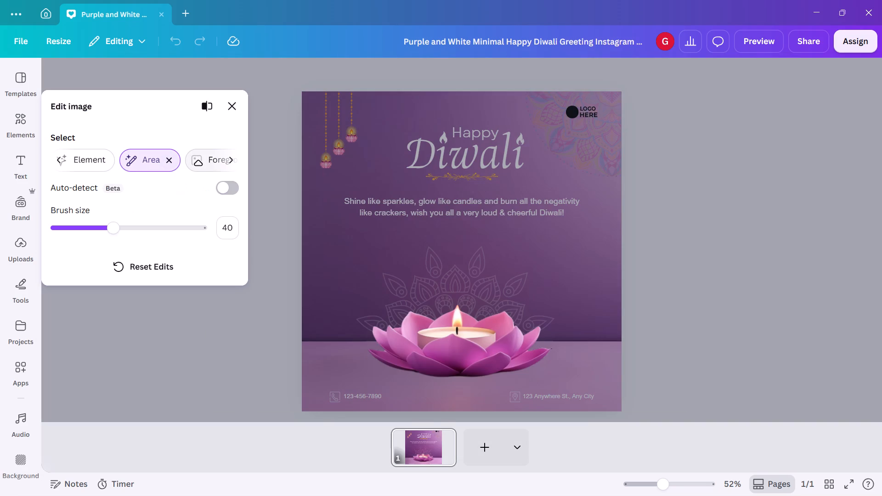
{"action": "scroll", "coordinate": [206, 164], "scroll_direction": "left", "scroll_amount": 5}
{"action": "scroll", "coordinate": [206, 164], "scroll_direction": "right", "scroll_amount": 7}
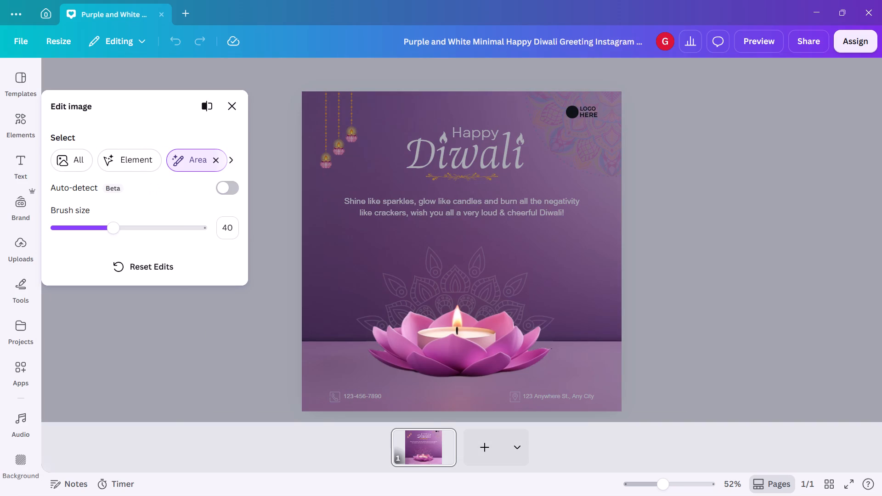
{"action": "left_click", "coordinate": [70, 153]}
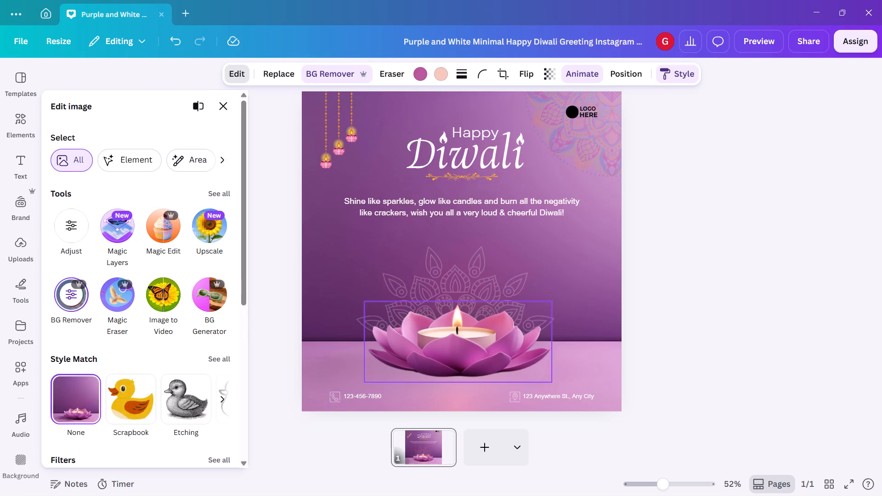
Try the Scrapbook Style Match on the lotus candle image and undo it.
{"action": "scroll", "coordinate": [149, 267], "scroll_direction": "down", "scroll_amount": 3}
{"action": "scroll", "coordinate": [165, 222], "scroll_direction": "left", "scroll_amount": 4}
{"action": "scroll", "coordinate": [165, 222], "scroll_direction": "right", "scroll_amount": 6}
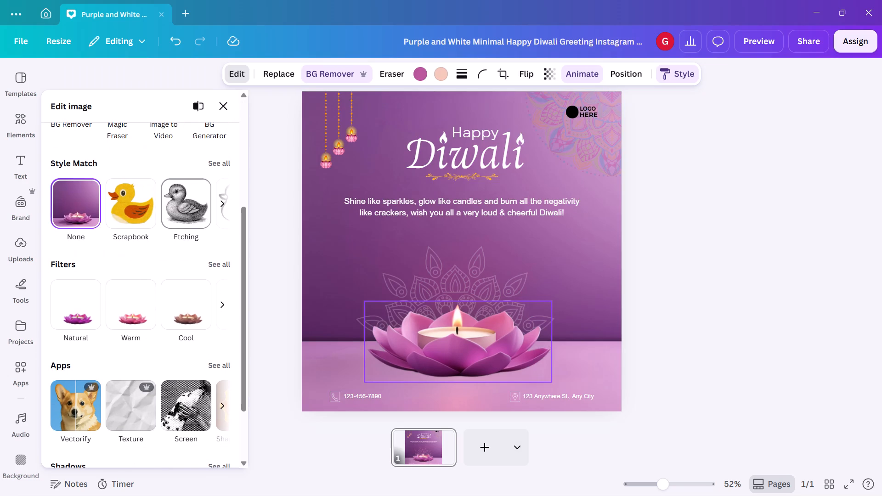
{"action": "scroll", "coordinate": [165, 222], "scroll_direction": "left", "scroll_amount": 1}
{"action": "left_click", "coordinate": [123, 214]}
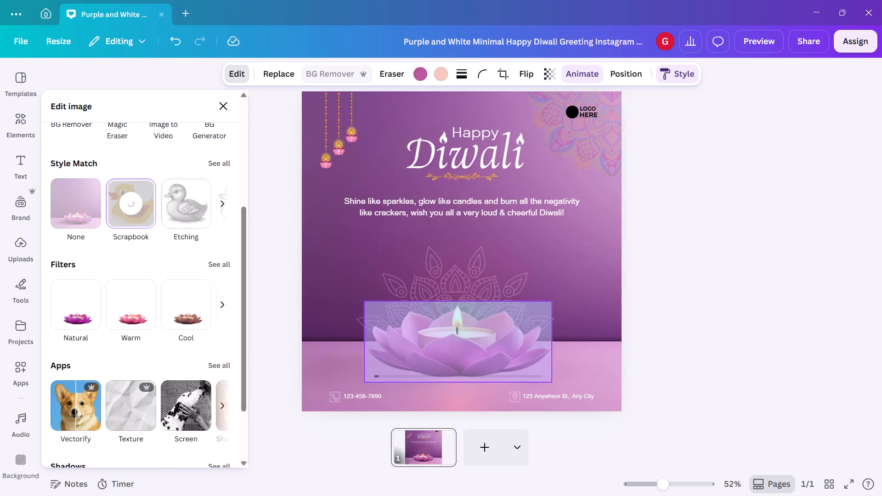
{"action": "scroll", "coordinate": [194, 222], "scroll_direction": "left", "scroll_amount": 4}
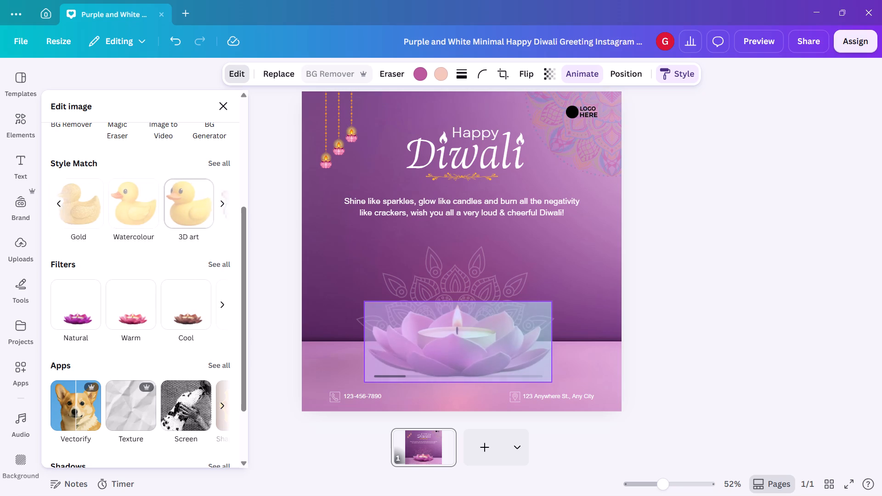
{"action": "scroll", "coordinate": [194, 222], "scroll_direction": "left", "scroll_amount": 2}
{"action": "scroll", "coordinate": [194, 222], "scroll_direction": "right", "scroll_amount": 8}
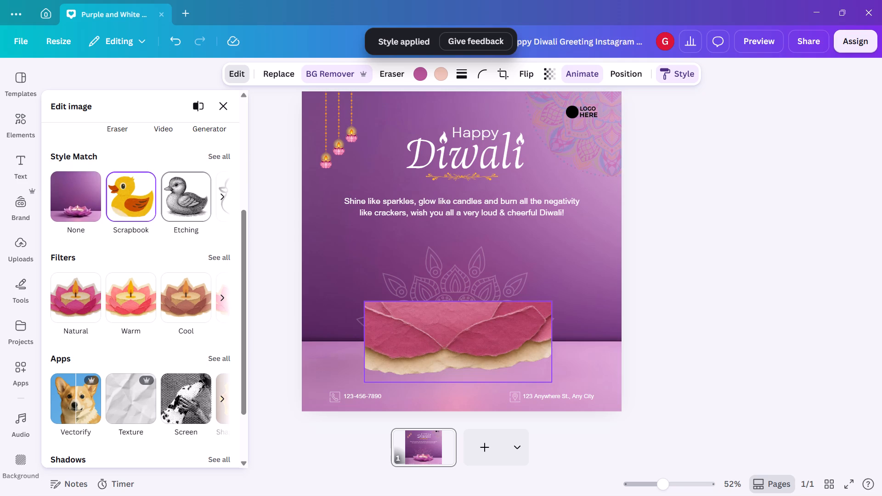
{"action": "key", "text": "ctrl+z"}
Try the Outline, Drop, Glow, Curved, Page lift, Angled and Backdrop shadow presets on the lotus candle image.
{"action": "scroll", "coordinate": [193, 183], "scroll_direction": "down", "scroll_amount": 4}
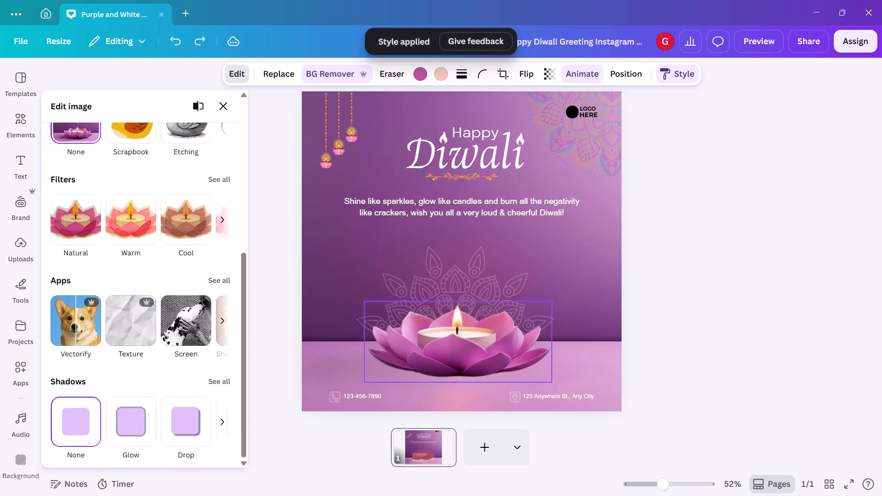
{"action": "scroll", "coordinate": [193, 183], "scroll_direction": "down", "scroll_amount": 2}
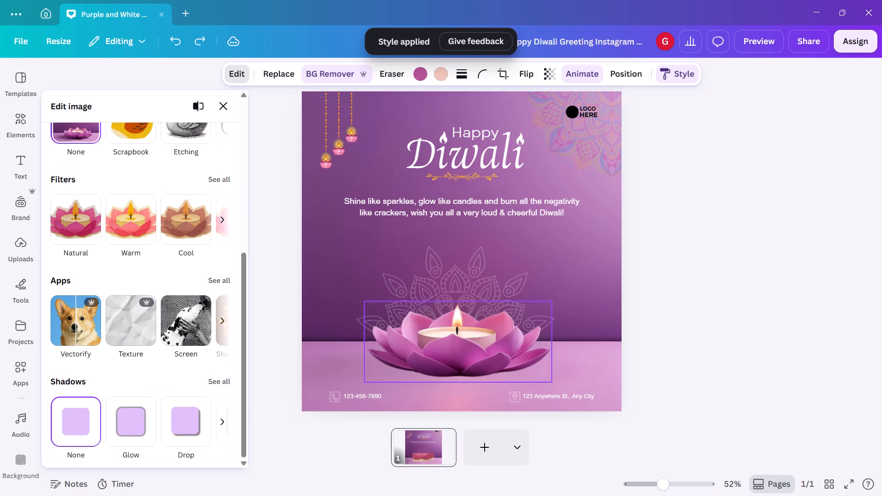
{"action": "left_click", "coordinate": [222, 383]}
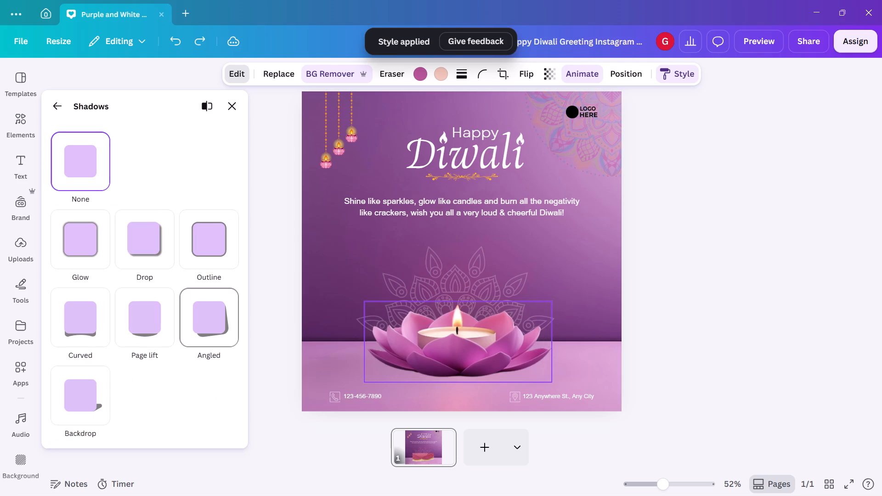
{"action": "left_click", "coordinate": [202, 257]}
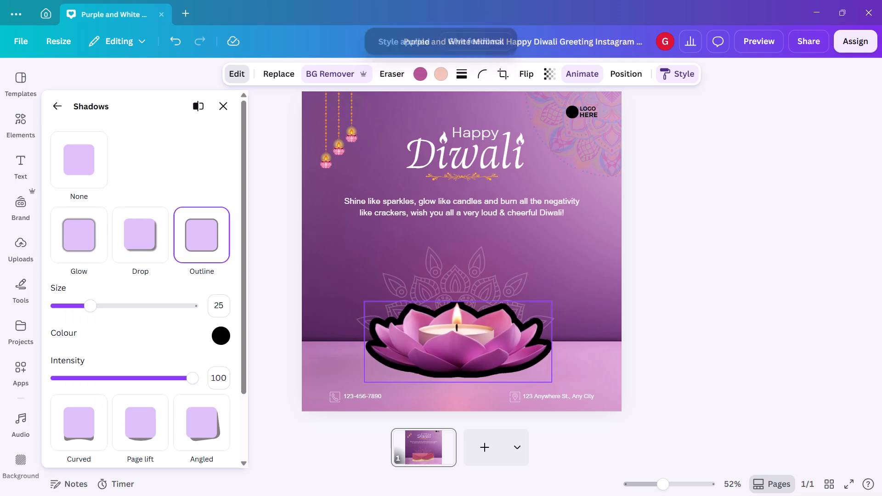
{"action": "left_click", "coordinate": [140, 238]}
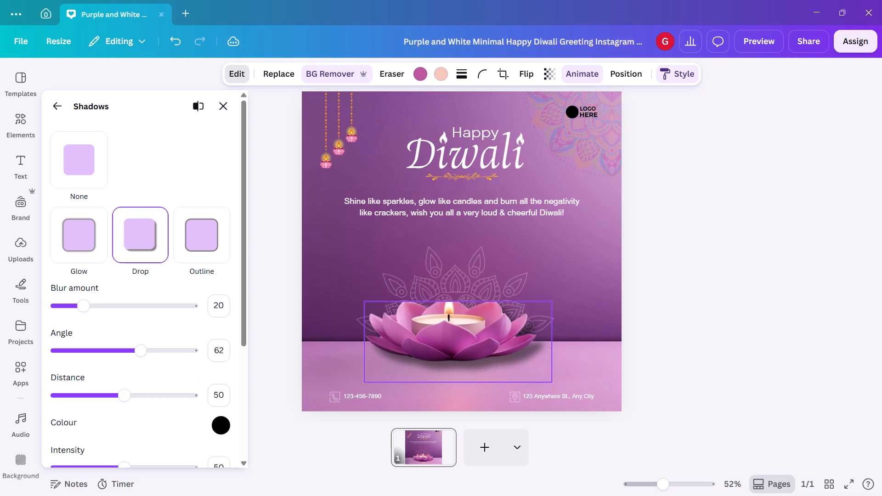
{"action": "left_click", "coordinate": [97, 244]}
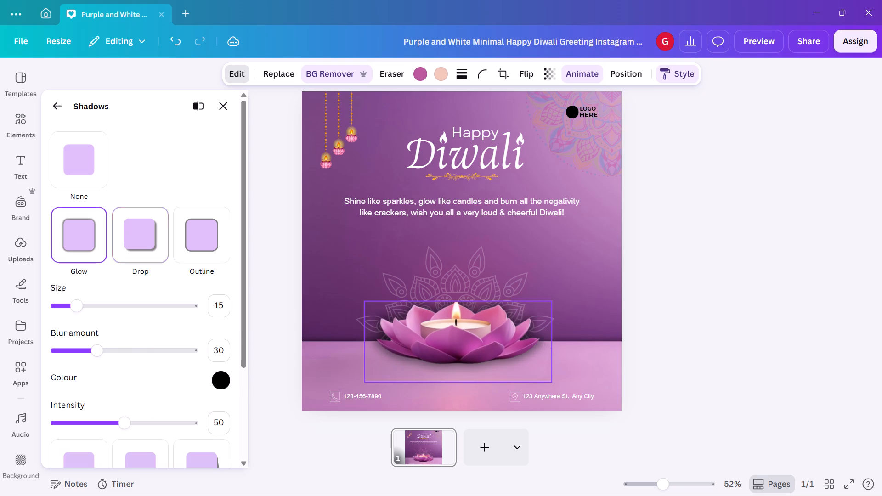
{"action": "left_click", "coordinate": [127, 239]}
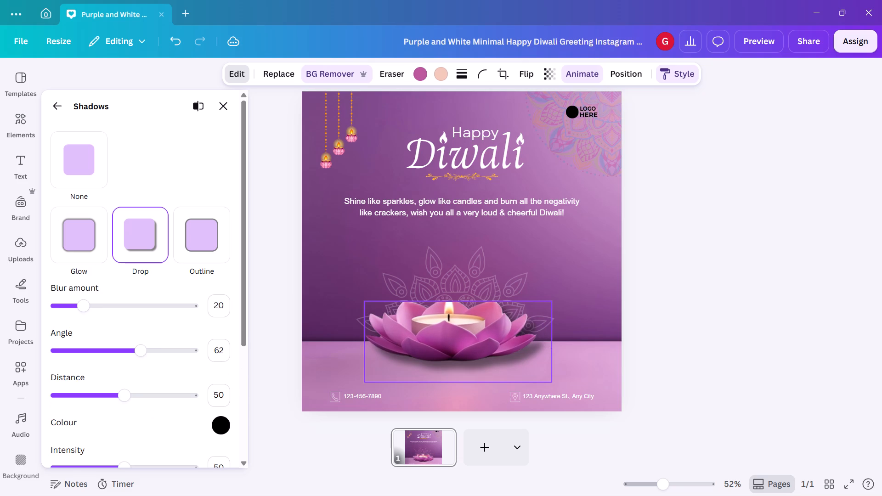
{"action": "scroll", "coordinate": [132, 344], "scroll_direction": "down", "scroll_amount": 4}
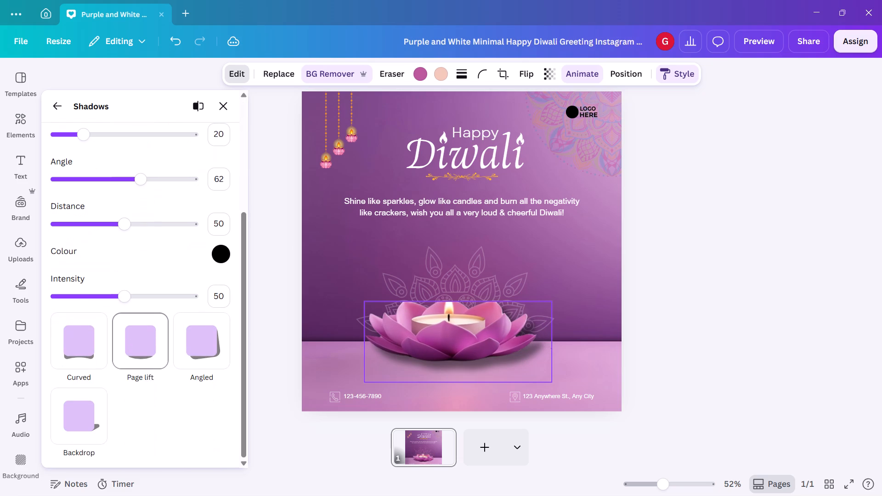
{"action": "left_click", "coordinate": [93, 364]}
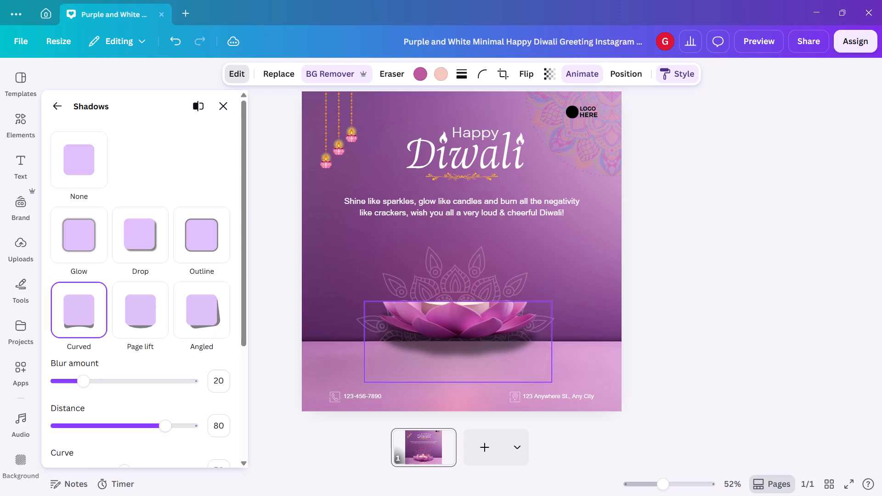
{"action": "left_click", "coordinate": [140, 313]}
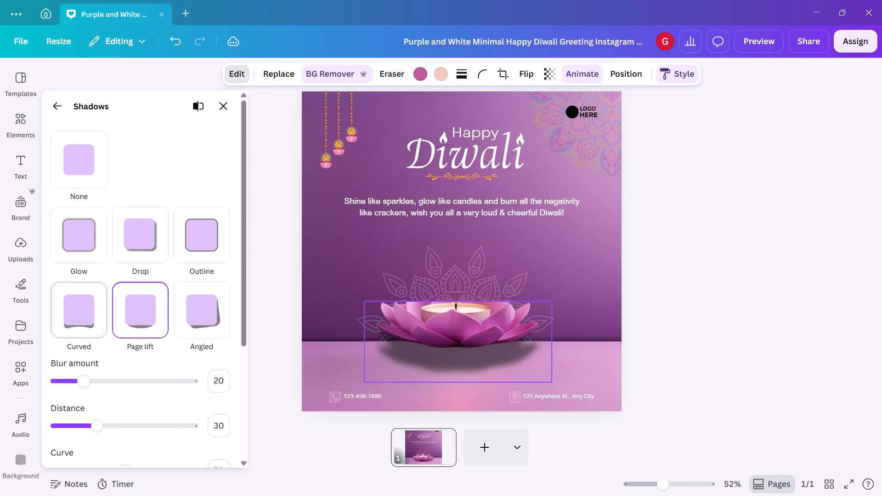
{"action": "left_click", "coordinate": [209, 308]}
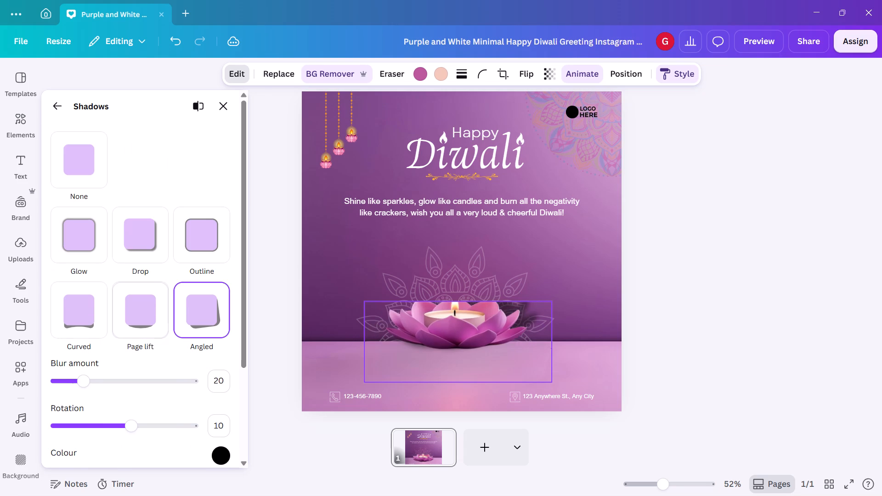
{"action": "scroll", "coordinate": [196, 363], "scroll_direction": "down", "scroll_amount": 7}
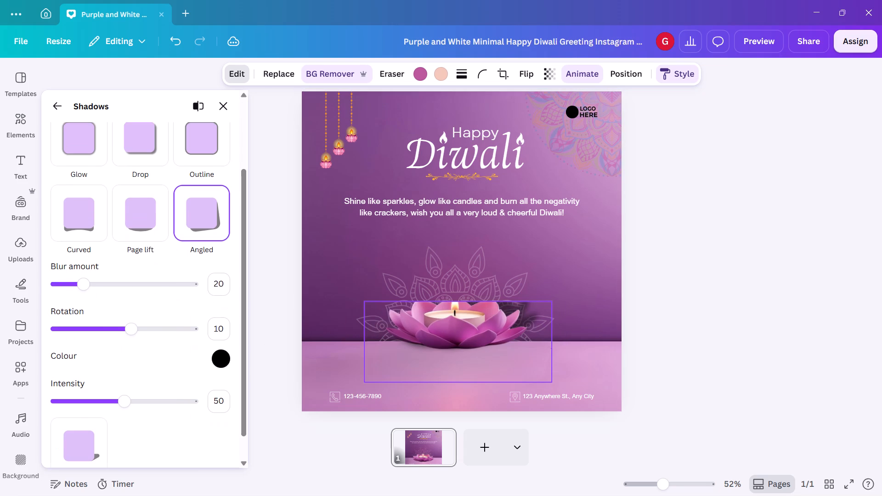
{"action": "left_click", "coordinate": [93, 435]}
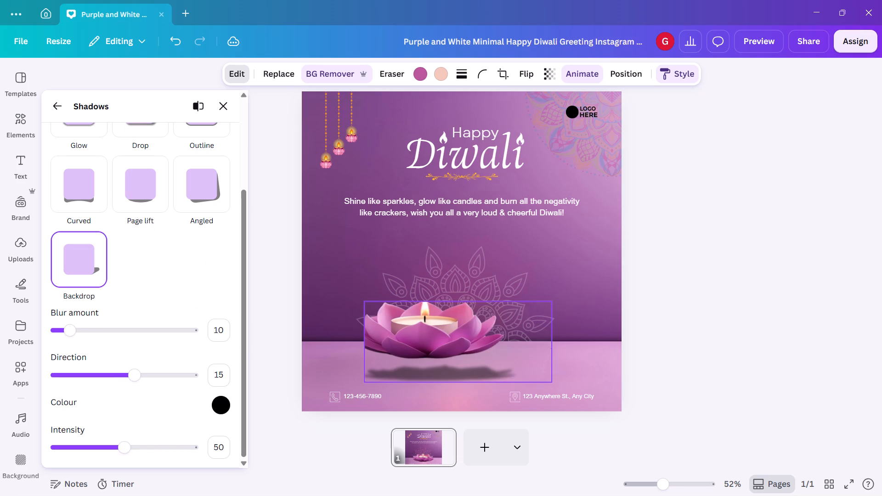
Undo the trial shadows and the earlier cropping on all sides of the lotus candle image's frame.
{"action": "key", "text": "ctrl+z"}
{"action": "key", "text": "ctrl+z"}
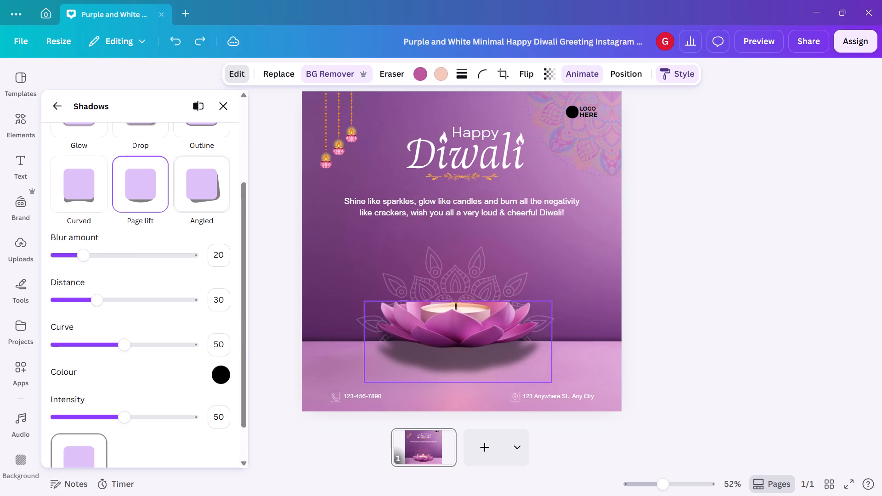
{"action": "key", "text": "ctrl+z"}
{"action": "key", "text": "ctrl+z"}
{"action": "key", "text": "ctrl+z"}
{"action": "key", "text": "ctrl+z"}
{"action": "key", "text": "ctrl+z"}
{"action": "key", "text": "ctrl+z"}
{"action": "key", "text": "ctrl+z"}
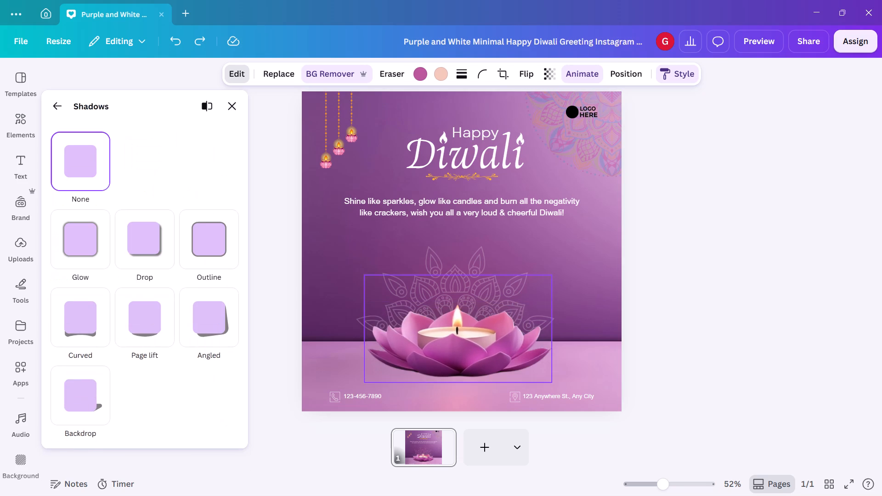
{"action": "key", "text": "ctrl+z"}
{"action": "key", "text": "ctrl+z"}
{"action": "key", "text": "ctrl+z"}
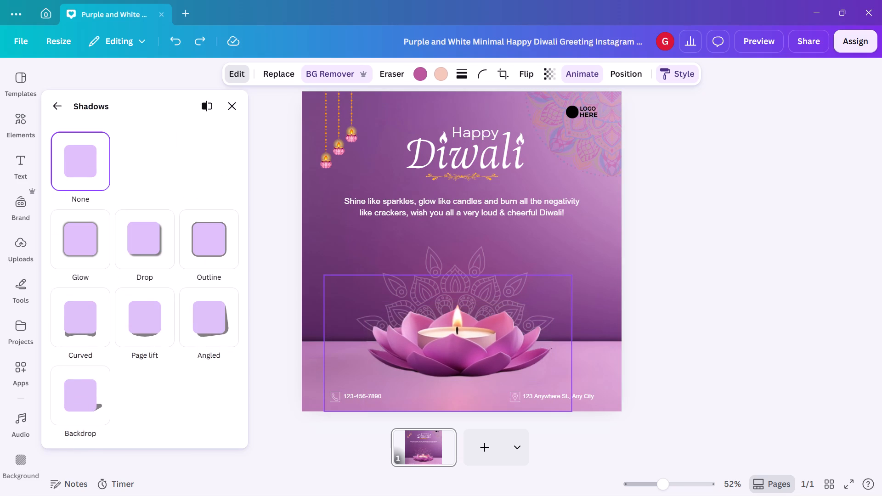
Apply the Backdrop shadow to the uncropped lotus candle image and leave the copy-style mode.
{"action": "scroll", "coordinate": [209, 313], "scroll_direction": "down", "scroll_amount": 4}
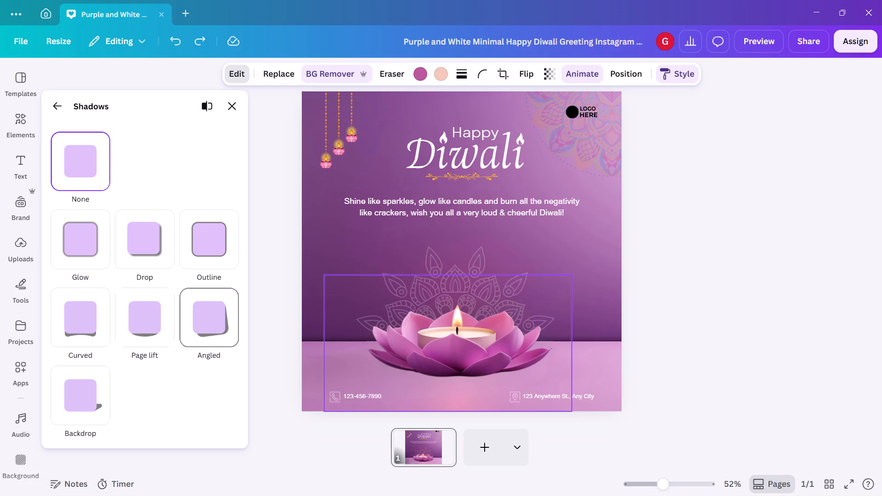
{"action": "left_click", "coordinate": [82, 391]}
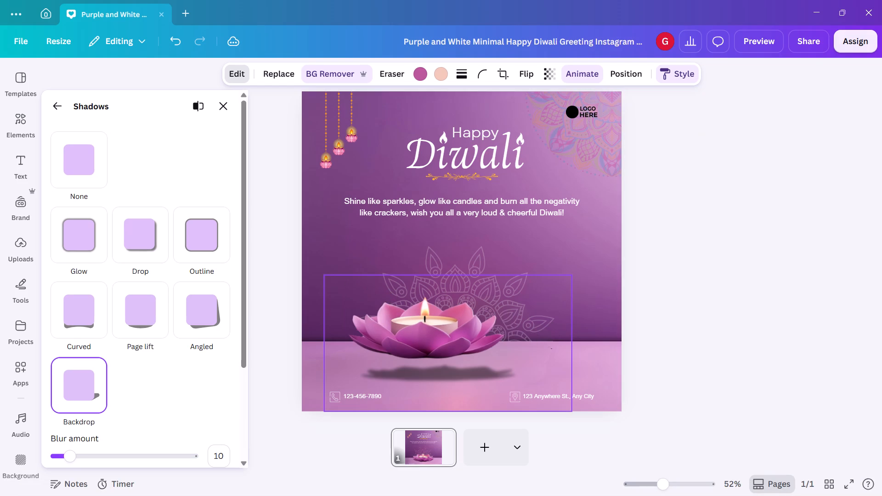
{"action": "left_click", "coordinate": [688, 75]}
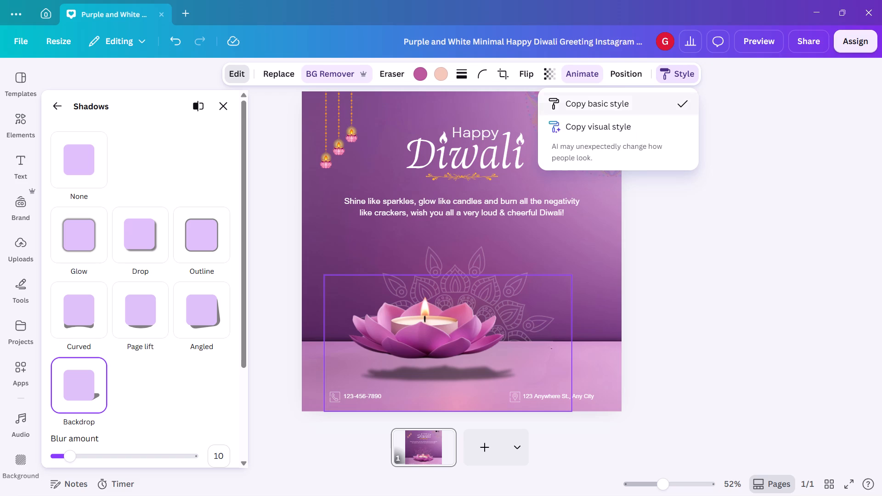
{"action": "left_click", "coordinate": [773, 166]}
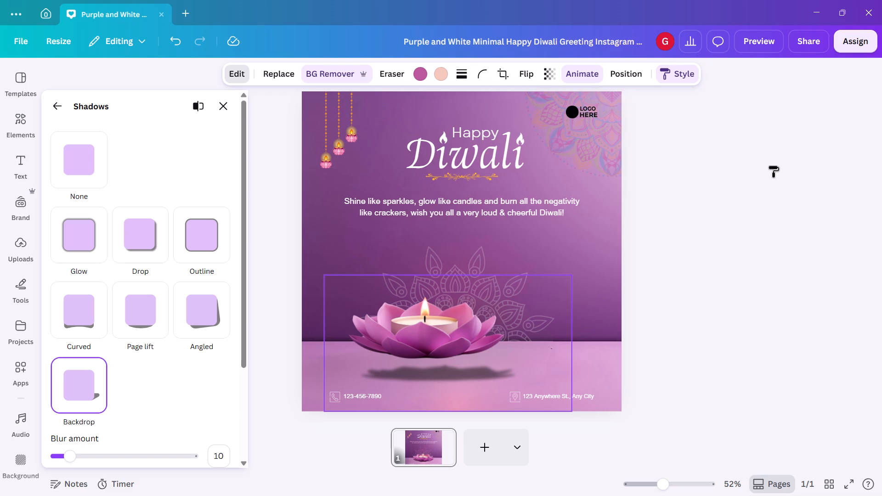
{"action": "left_click", "coordinate": [773, 166]}
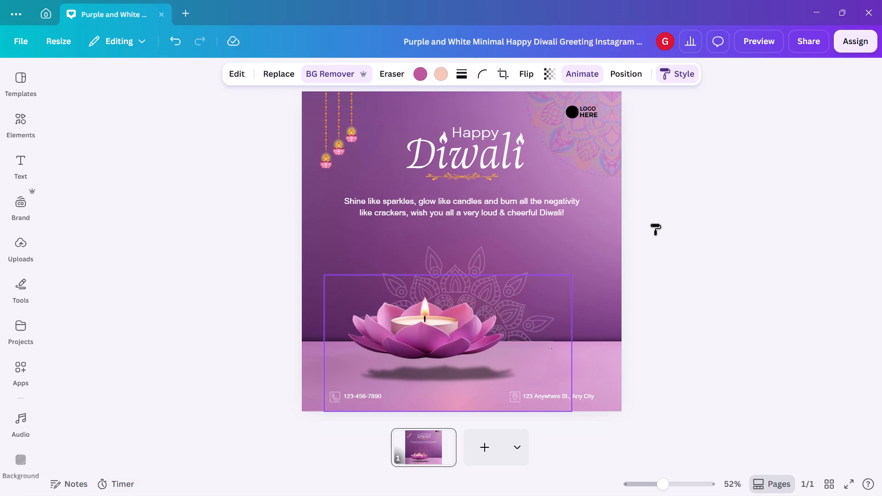
{"action": "left_click", "coordinate": [655, 224]}
Move the lotus candle image with its shadow so it sits centred in front of the mandala, above the contact details.
{"action": "left_click_drag", "start_coordinate": [444, 323], "coordinate": [465, 335]}
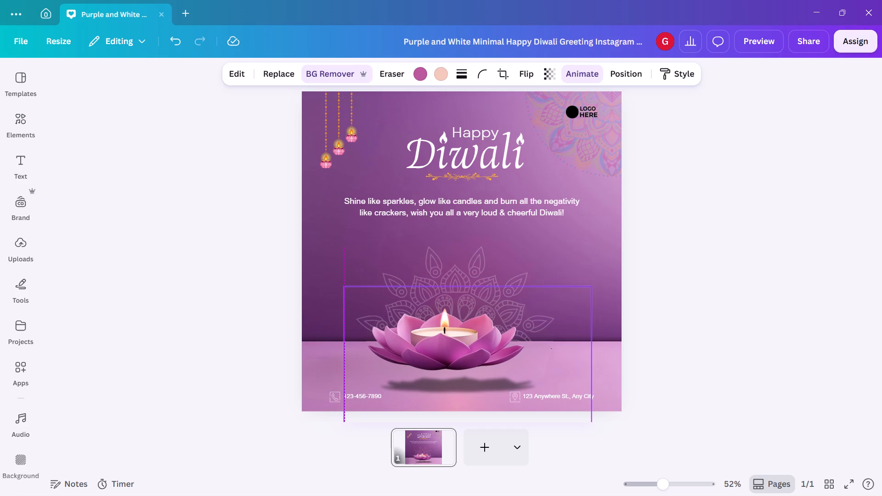
{"action": "left_click_drag", "start_coordinate": [465, 335], "coordinate": [478, 332]}
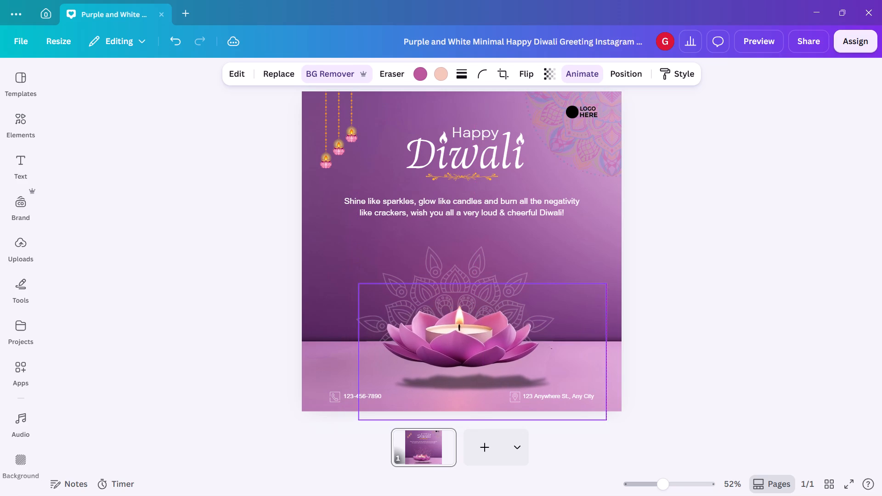
Undo the repositioning of the lotus candle image and its Backdrop shadow.
{"action": "key", "text": "ctrl+z"}
{"action": "key", "text": "ctrl+z"}
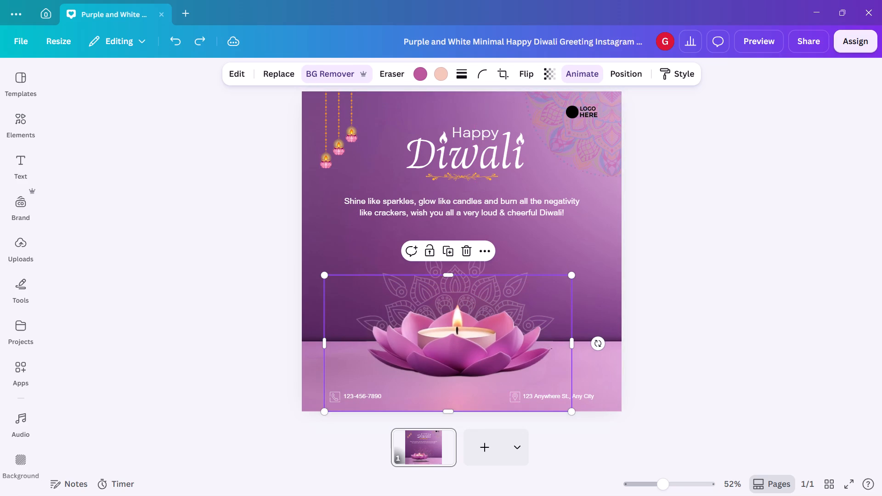
Try the Outline and Drop shadow presets on the lotus candle image, settling on the Page lift shadow.
{"action": "left_click", "coordinate": [238, 78]}
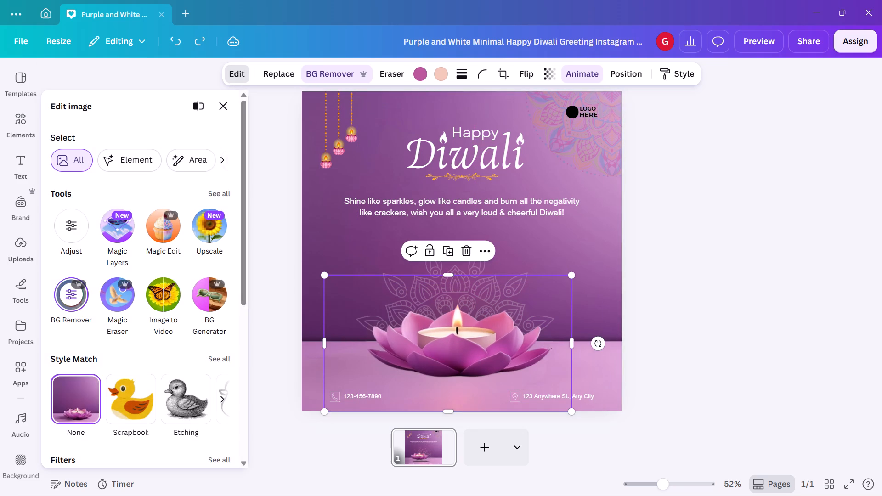
{"action": "scroll", "coordinate": [151, 337], "scroll_direction": "down", "scroll_amount": 7}
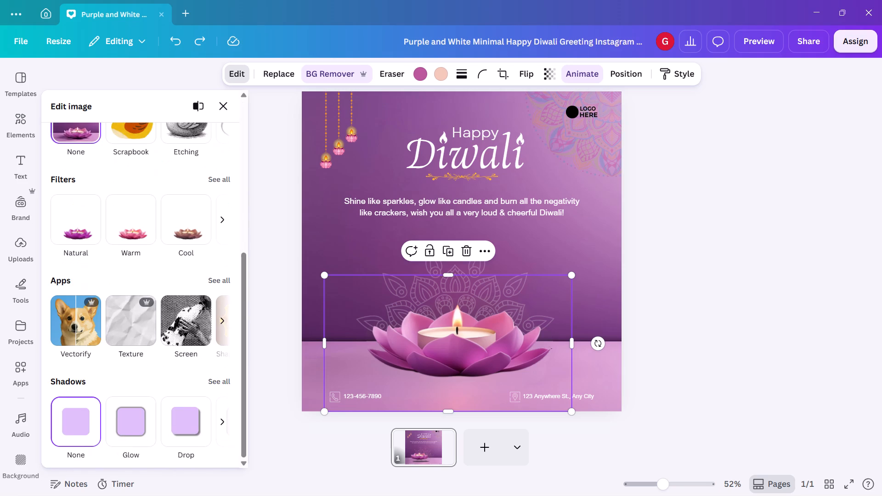
{"action": "left_click", "coordinate": [216, 379]}
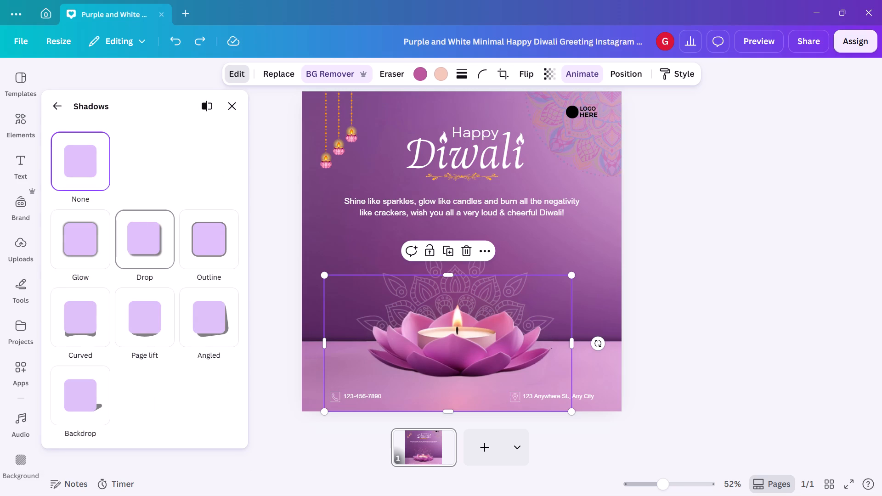
{"action": "left_click", "coordinate": [204, 237]}
{"action": "left_click", "coordinate": [145, 248]}
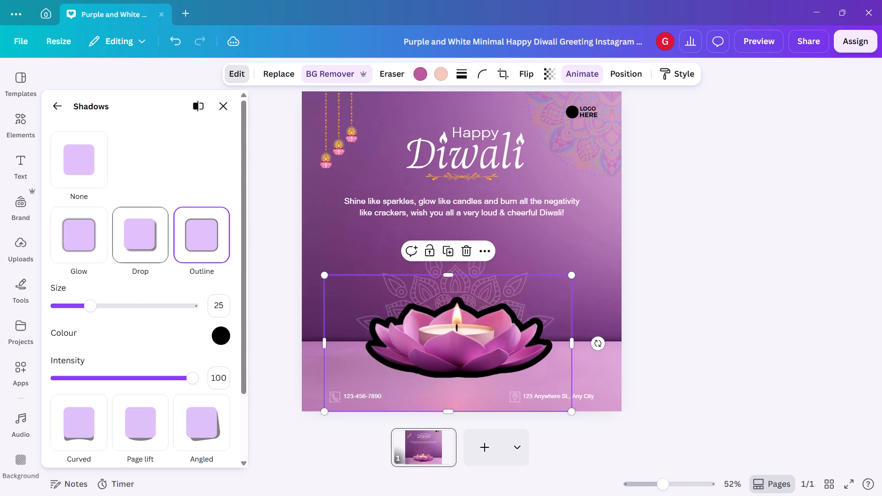
{"action": "scroll", "coordinate": [145, 248], "scroll_direction": "down", "scroll_amount": 4}
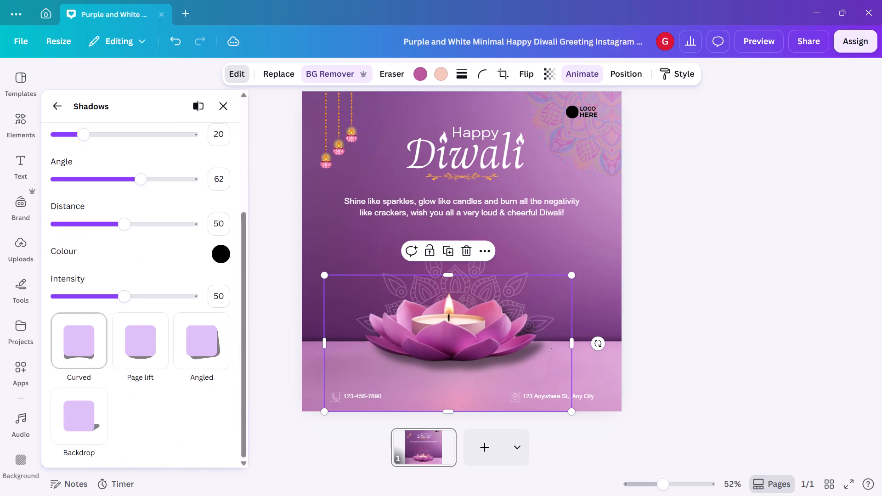
{"action": "left_click", "coordinate": [137, 350]}
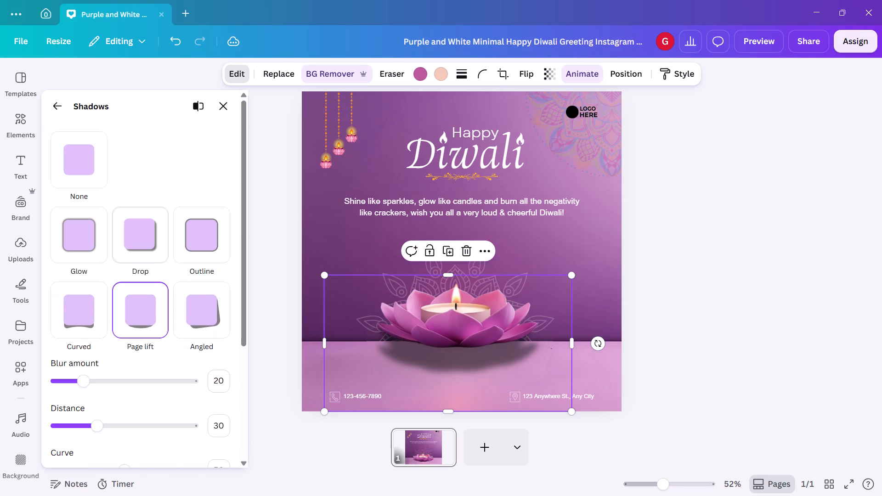
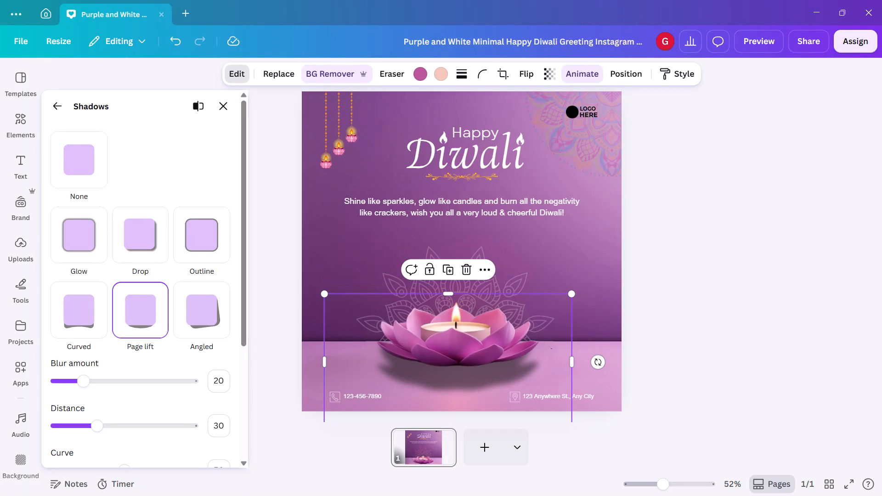
Nudge the lotus candle image horizontally in small increments, ending slightly further left and centred on the mandala behind it.
{"action": "left_click", "coordinate": [745, 223]}
{"action": "left_click", "coordinate": [745, 223]}
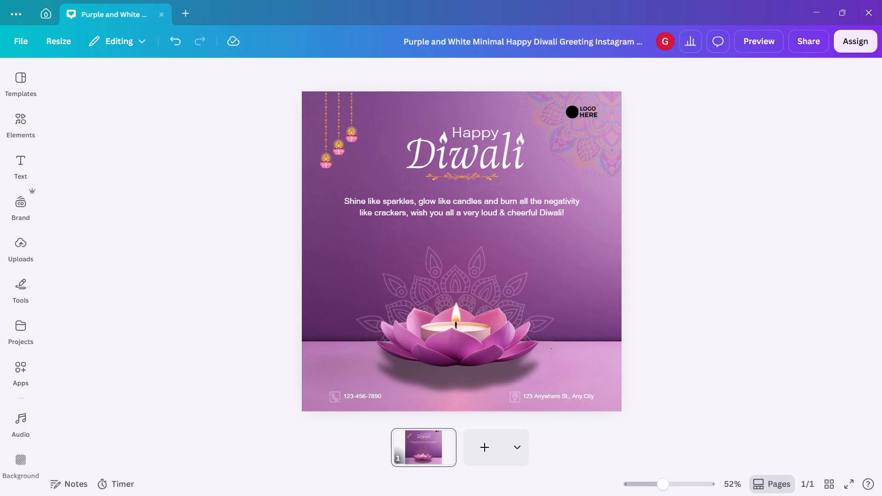
{"action": "left_click", "coordinate": [464, 331]}
{"action": "key", "text": "Left"}
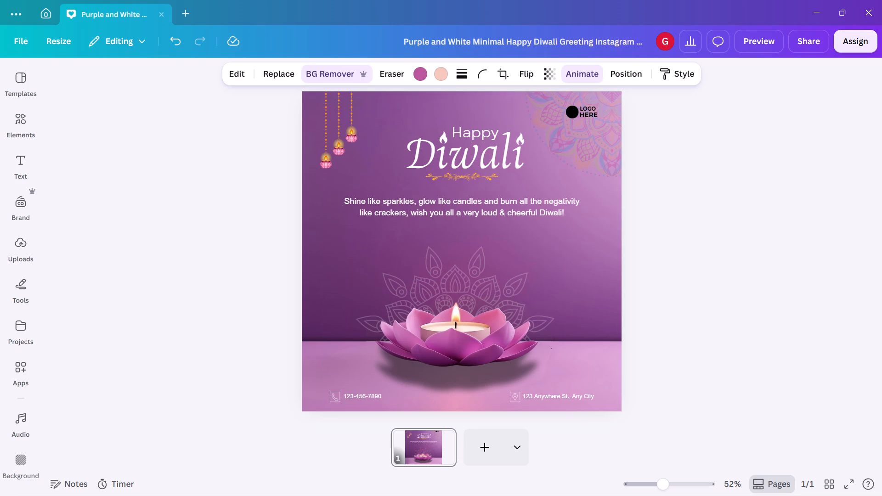
{"action": "key", "text": "Left"}
{"action": "key", "text": "Left"}
{"action": "key", "text": "Left"}
{"action": "key", "text": "Left"}
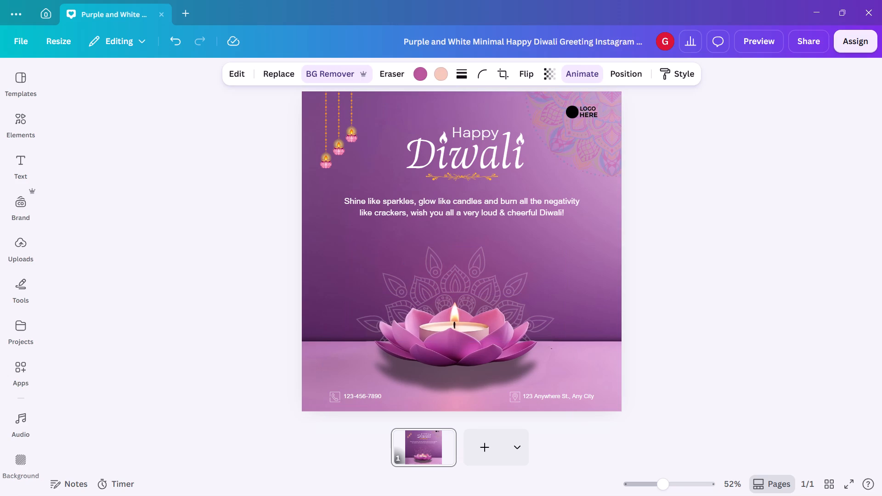
{"action": "key", "text": "Left"}
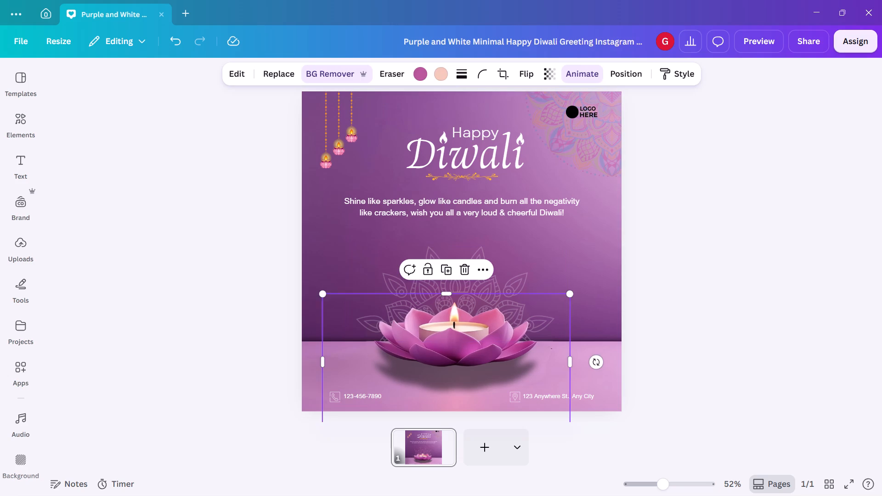
{"action": "key", "text": "Right"}
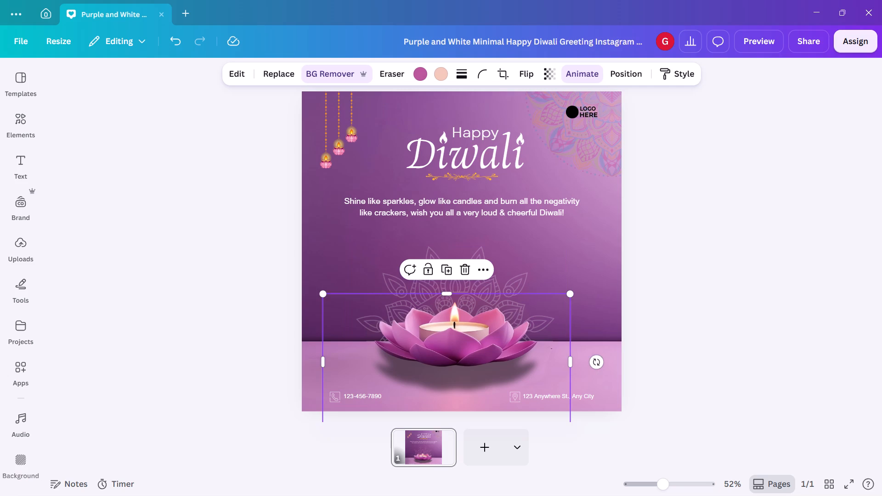
{"action": "key", "text": "Right"}
{"action": "key", "text": "Right"}
{"action": "key", "text": "Right"}
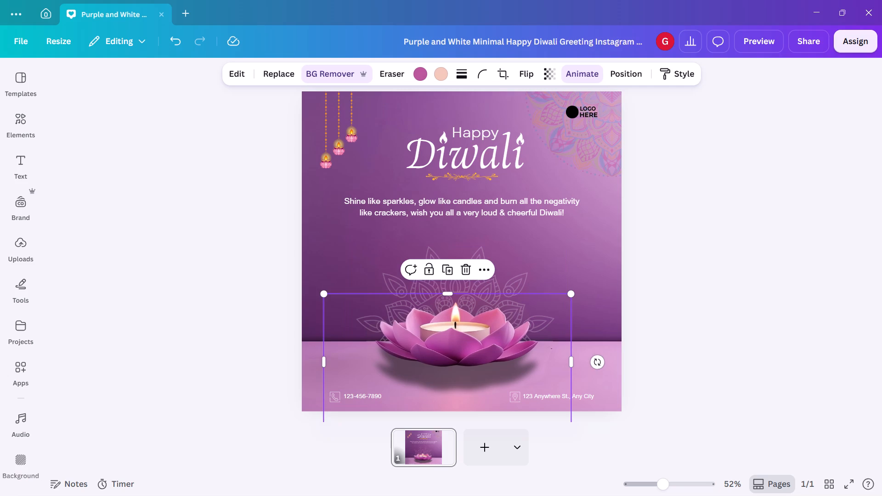
{"action": "left_click", "coordinate": [673, 265]}
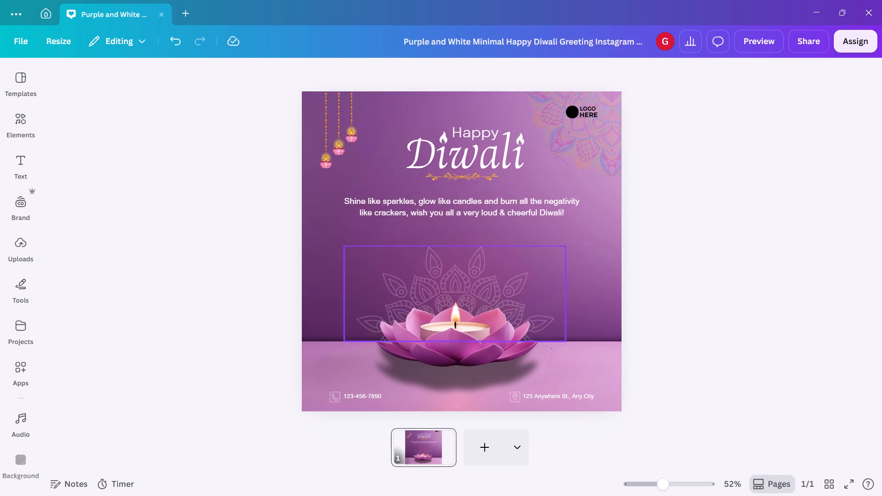
Delete the logo placeholder, both the black circle and the LOGO HERE text, from the design's upper corner.
{"action": "left_click", "coordinate": [580, 111]}
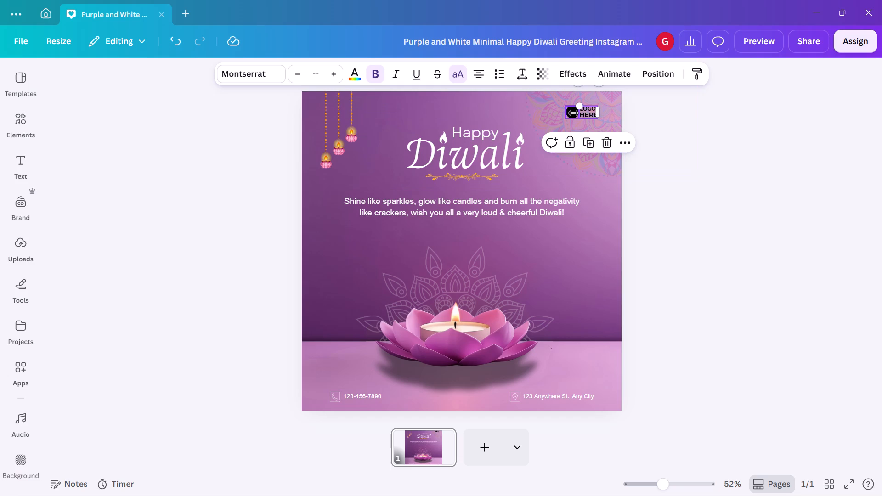
{"action": "left_click", "coordinate": [573, 113], "text": "shift"}
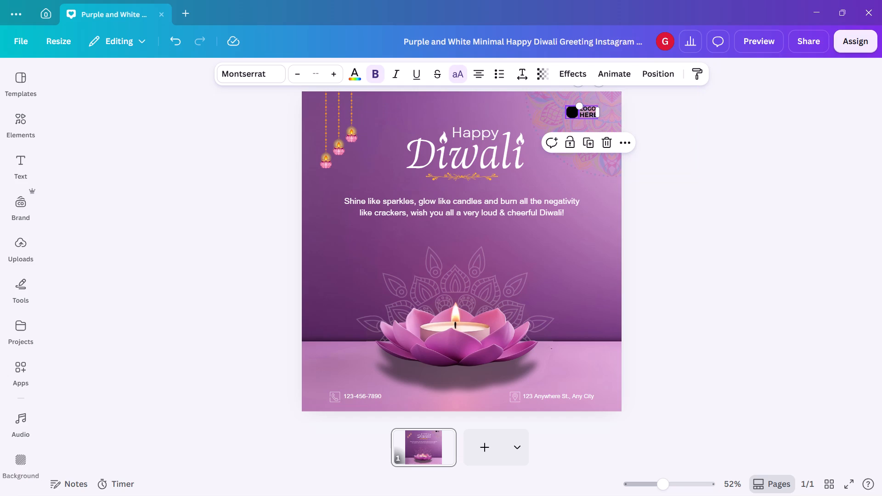
{"action": "left_click", "coordinate": [567, 113]}
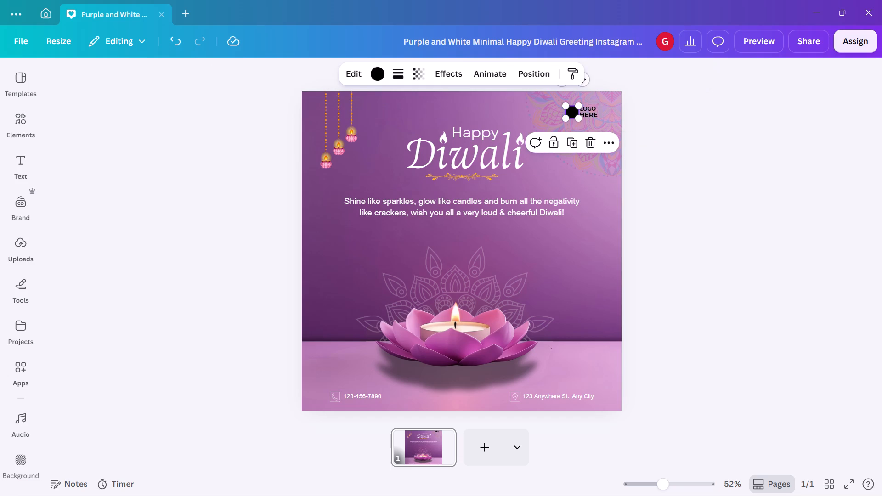
{"action": "left_click", "coordinate": [587, 112], "text": "shift"}
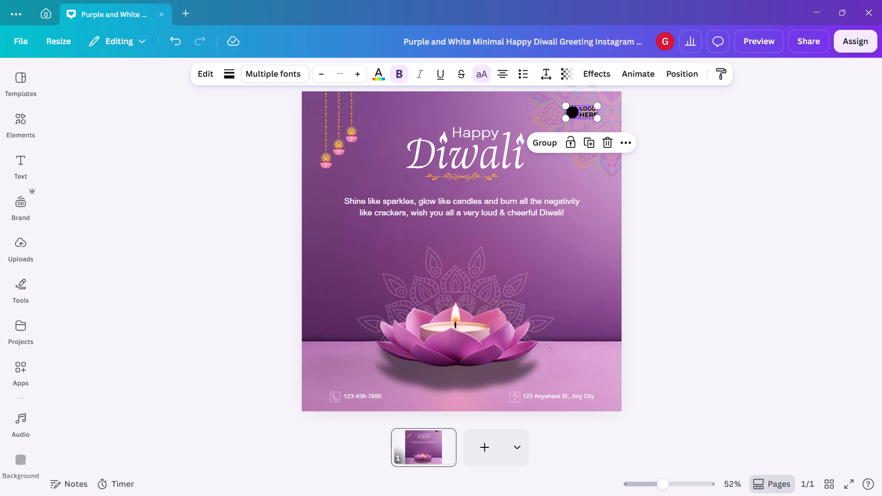
{"action": "key", "text": "Delete"}
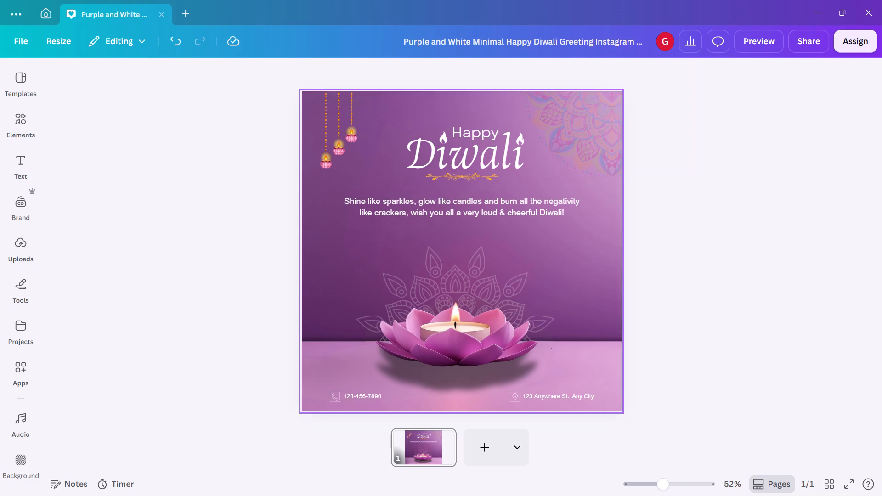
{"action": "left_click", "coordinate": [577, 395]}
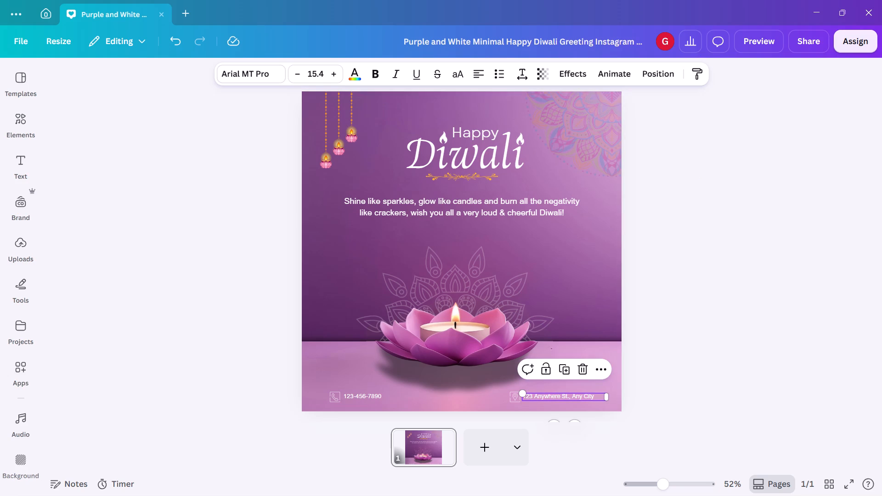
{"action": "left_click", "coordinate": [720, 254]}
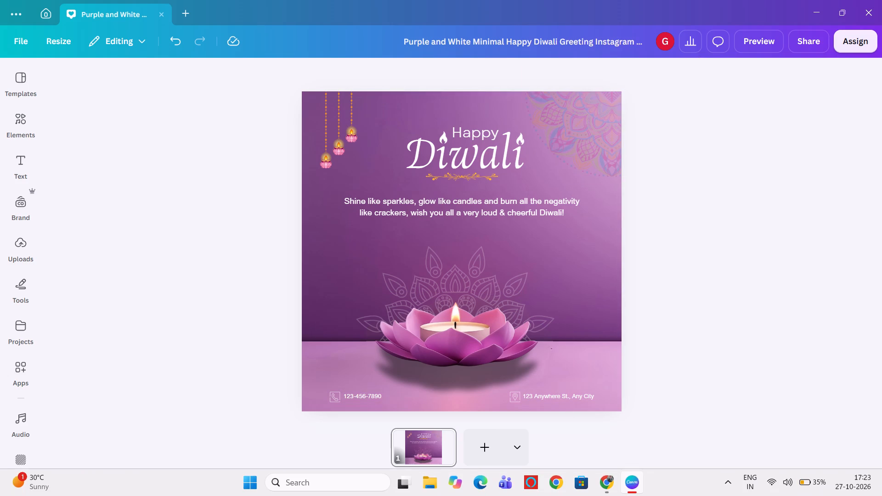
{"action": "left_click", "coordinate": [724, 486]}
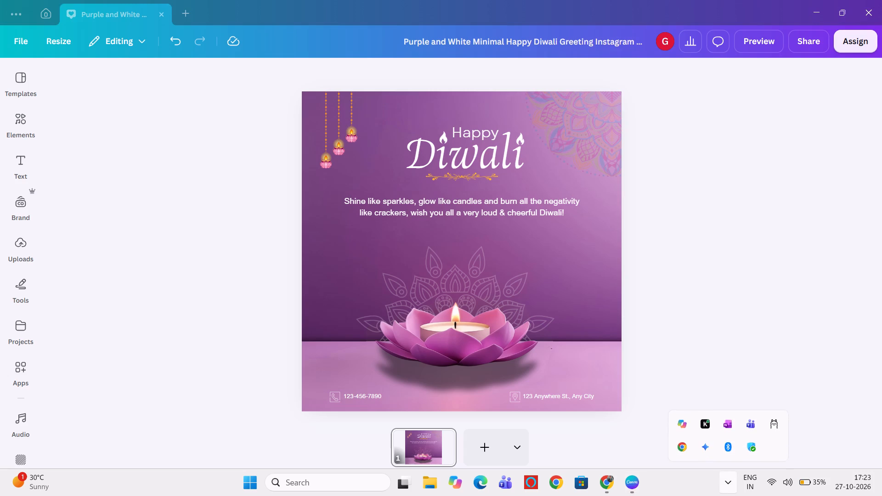
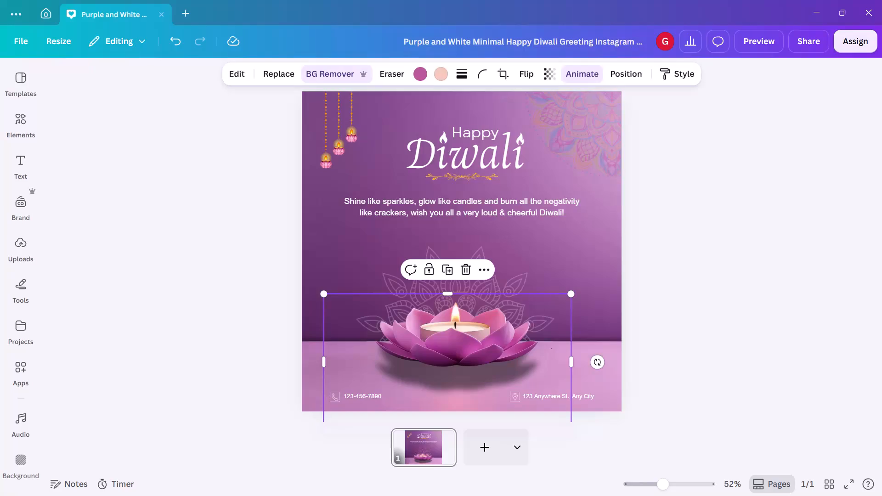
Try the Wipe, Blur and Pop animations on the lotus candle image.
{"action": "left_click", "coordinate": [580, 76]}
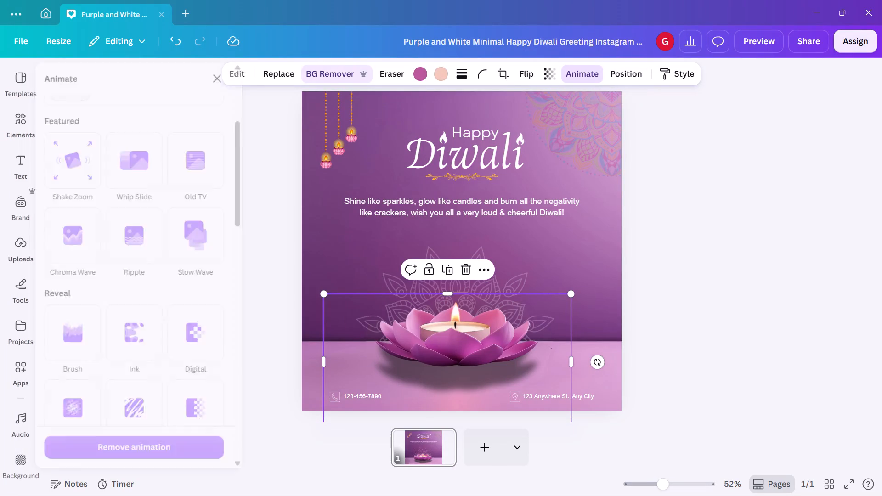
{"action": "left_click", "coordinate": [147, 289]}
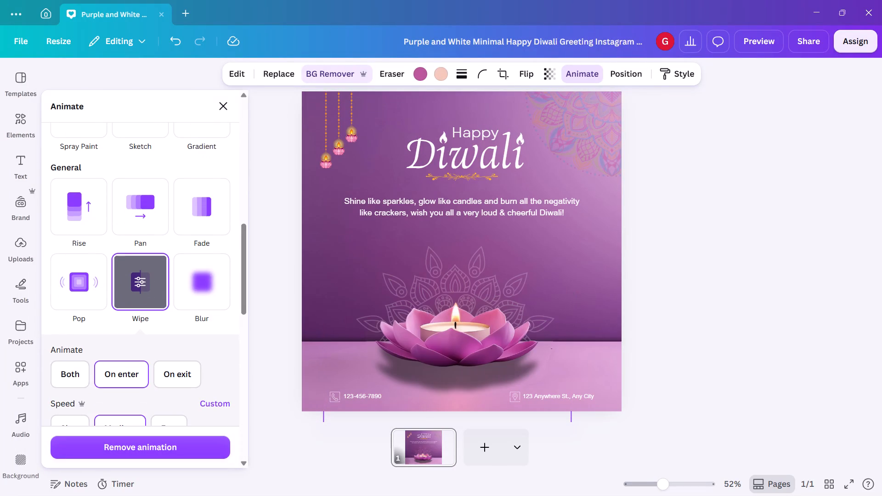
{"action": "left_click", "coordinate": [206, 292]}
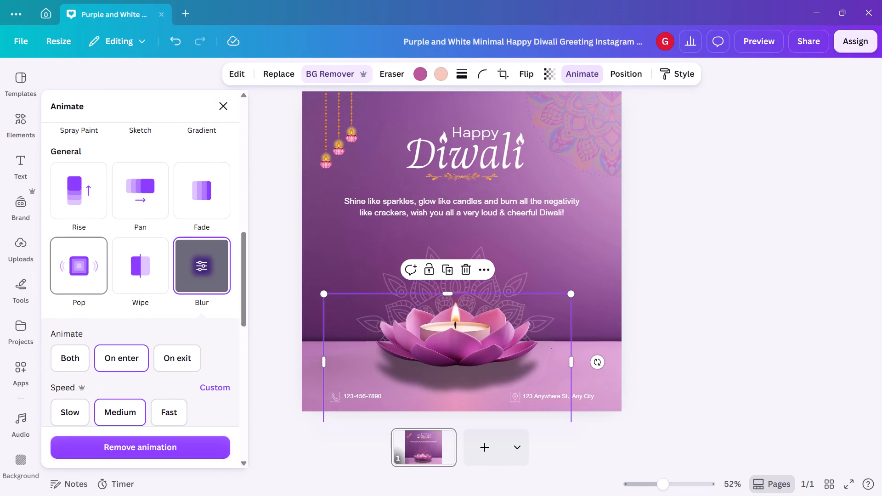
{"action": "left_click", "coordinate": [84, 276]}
Preview the available featured, reveal, general, suggested and add-on animation effects on the lotus candle.
{"action": "scroll", "coordinate": [128, 302], "scroll_direction": "down", "scroll_amount": 2}
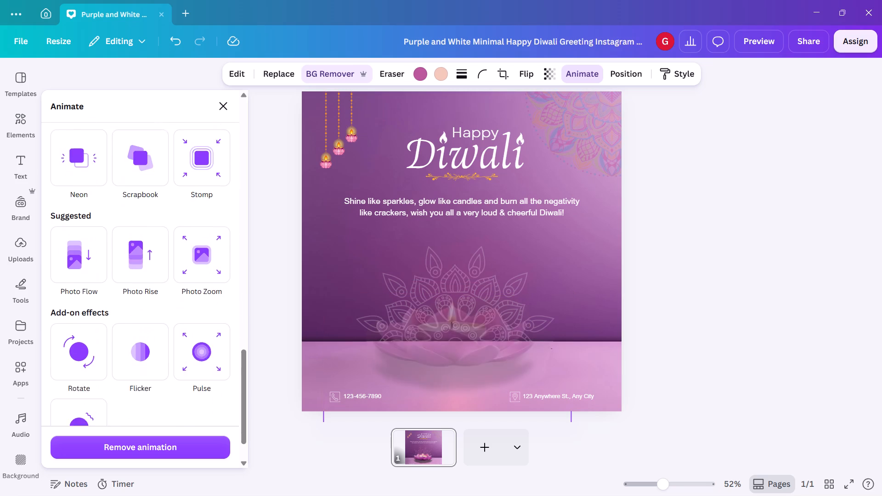
{"action": "scroll", "coordinate": [128, 302], "scroll_direction": "down", "scroll_amount": 4}
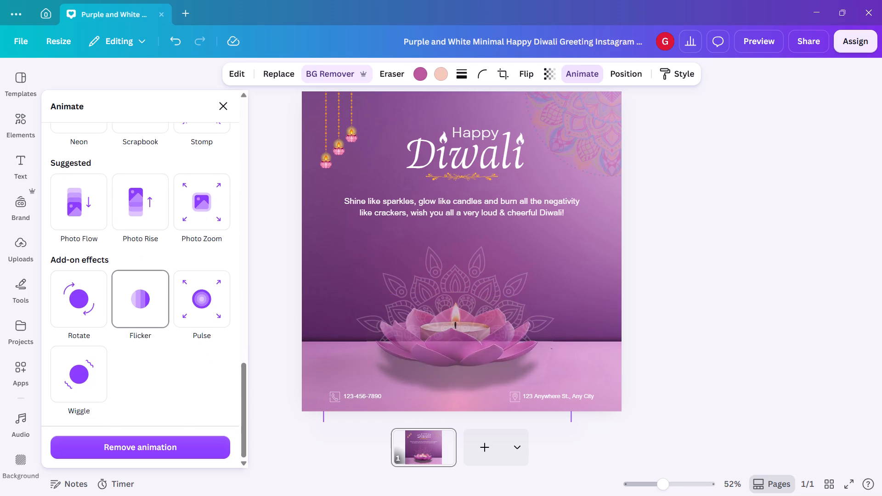
{"action": "scroll", "coordinate": [186, 307], "scroll_direction": "up", "scroll_amount": 2}
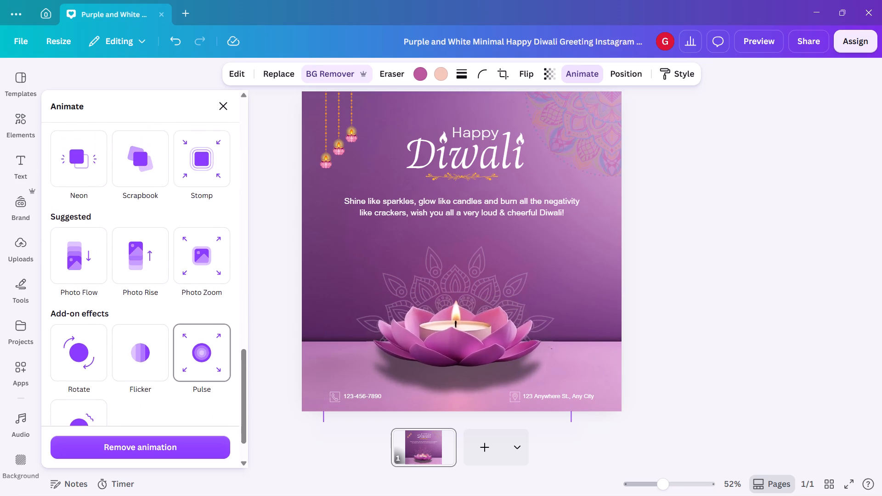
{"action": "scroll", "coordinate": [186, 307], "scroll_direction": "up", "scroll_amount": 1}
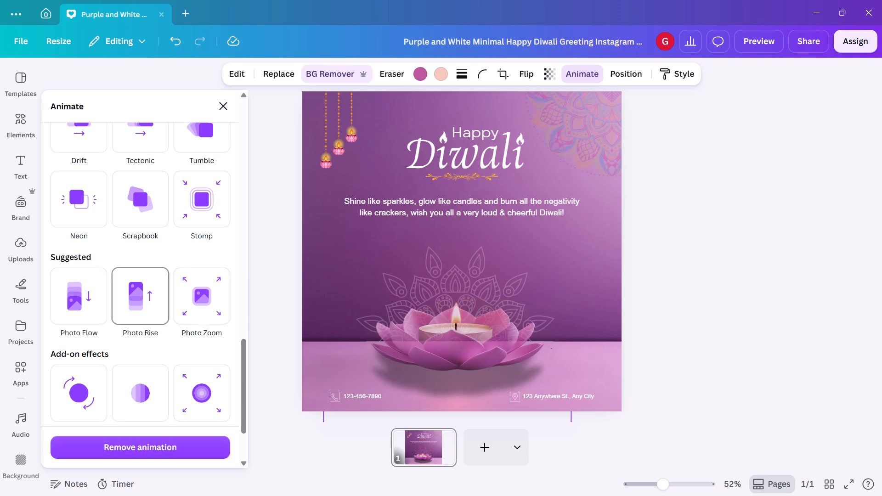
{"action": "scroll", "coordinate": [98, 299], "scroll_direction": "up", "scroll_amount": 1}
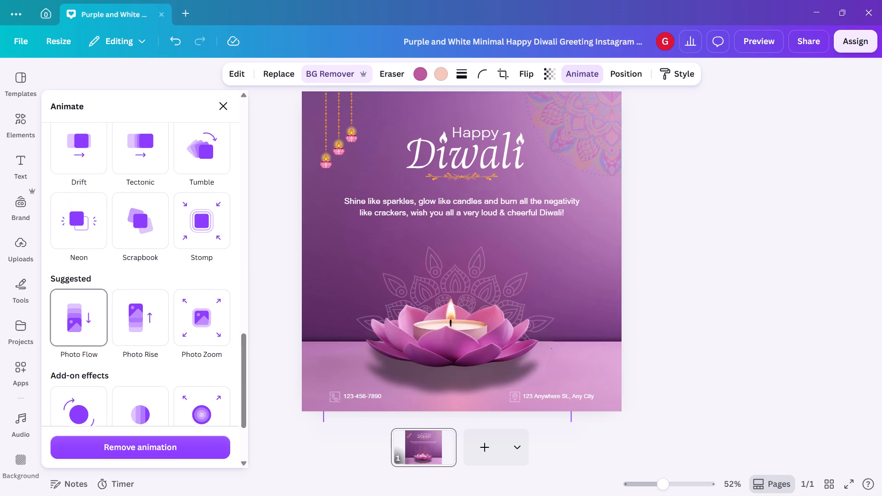
{"action": "scroll", "coordinate": [98, 299], "scroll_direction": "up", "scroll_amount": 1}
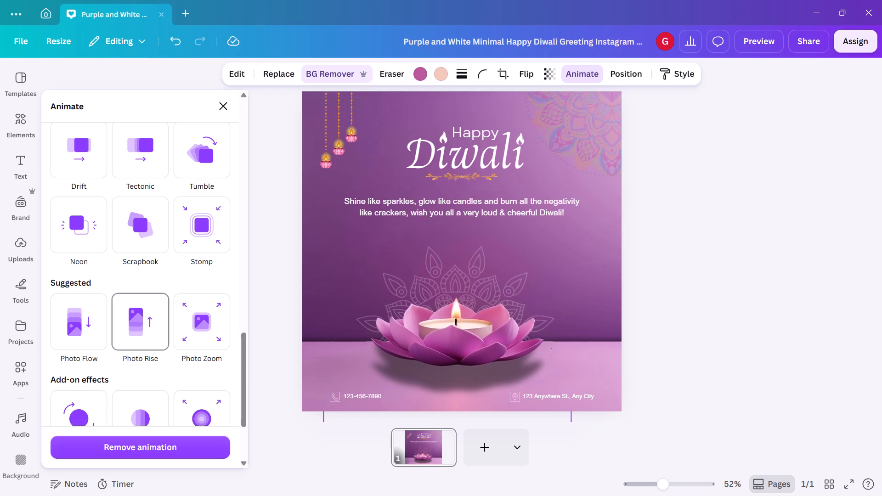
{"action": "scroll", "coordinate": [140, 242], "scroll_direction": "up", "scroll_amount": 1}
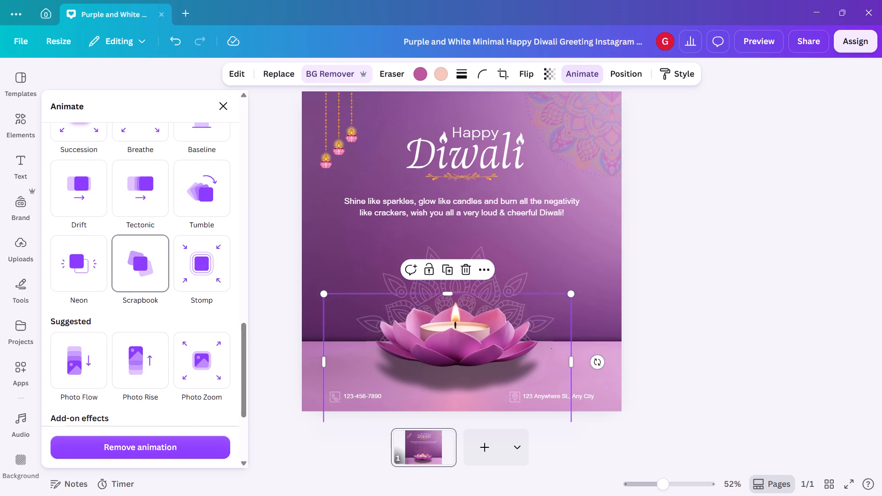
{"action": "scroll", "coordinate": [140, 242], "scroll_direction": "up", "scroll_amount": 1}
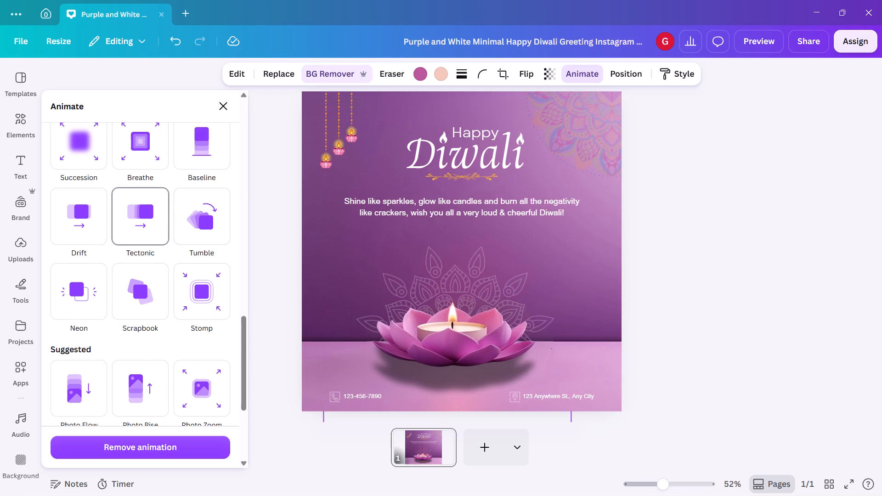
{"action": "scroll", "coordinate": [150, 216], "scroll_direction": "up", "scroll_amount": 1}
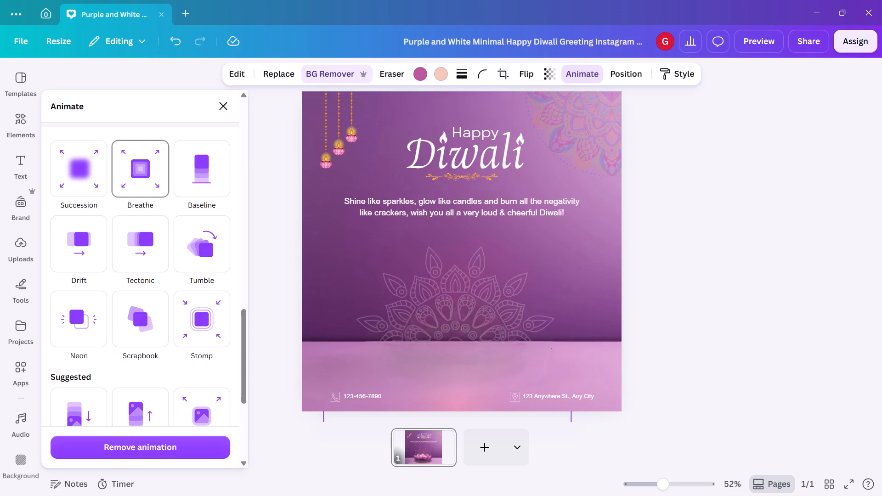
{"action": "scroll", "coordinate": [140, 175], "scroll_direction": "up", "scroll_amount": 3}
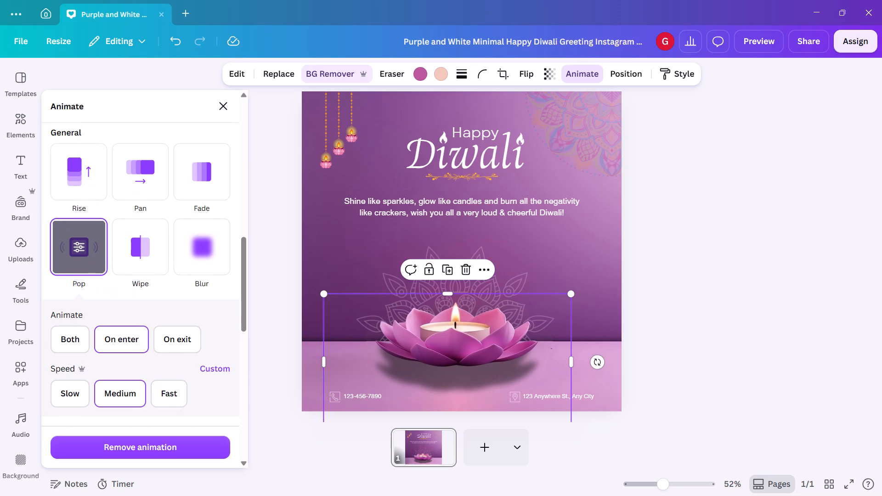
{"action": "scroll", "coordinate": [152, 237], "scroll_direction": "up", "scroll_amount": 2}
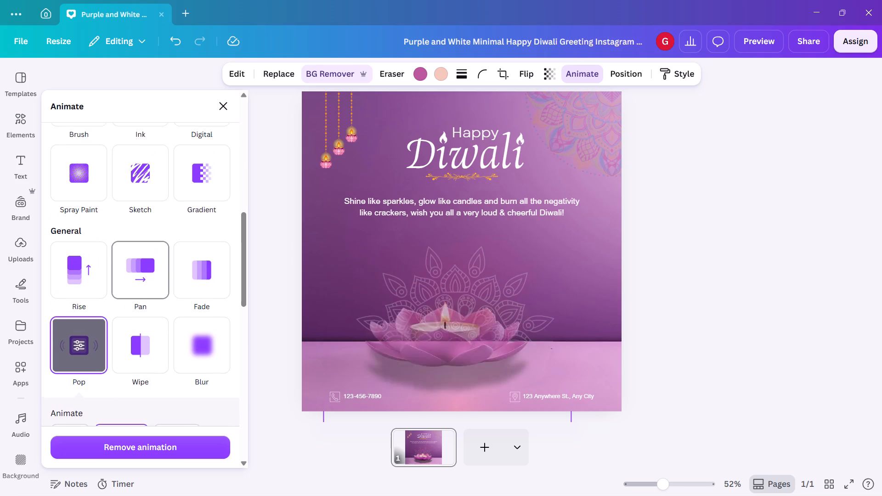
{"action": "scroll", "coordinate": [152, 237], "scroll_direction": "up", "scroll_amount": 5}
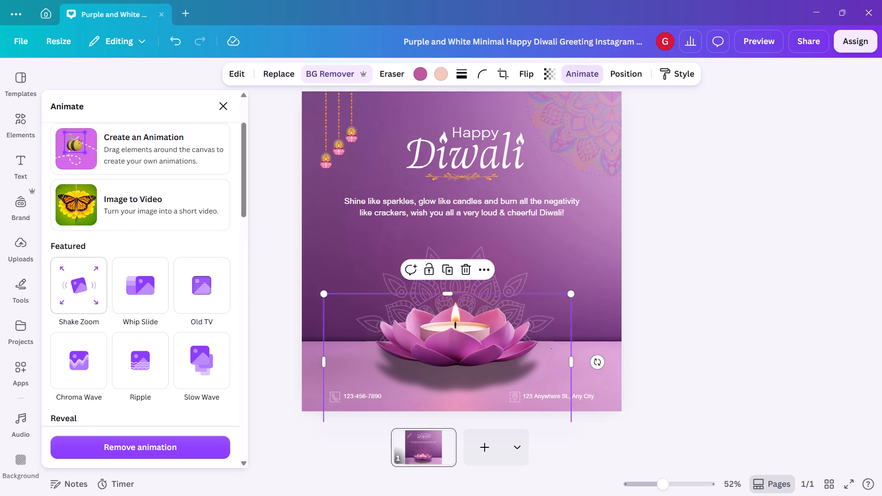
{"action": "scroll", "coordinate": [147, 356], "scroll_direction": "down", "scroll_amount": 1}
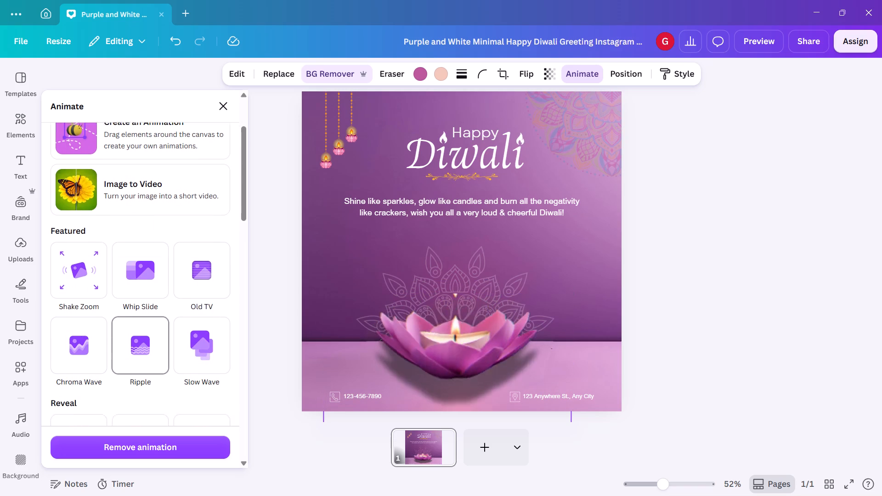
{"action": "scroll", "coordinate": [147, 356], "scroll_direction": "down", "scroll_amount": 1}
{"action": "scroll", "coordinate": [195, 349], "scroll_direction": "down", "scroll_amount": 1}
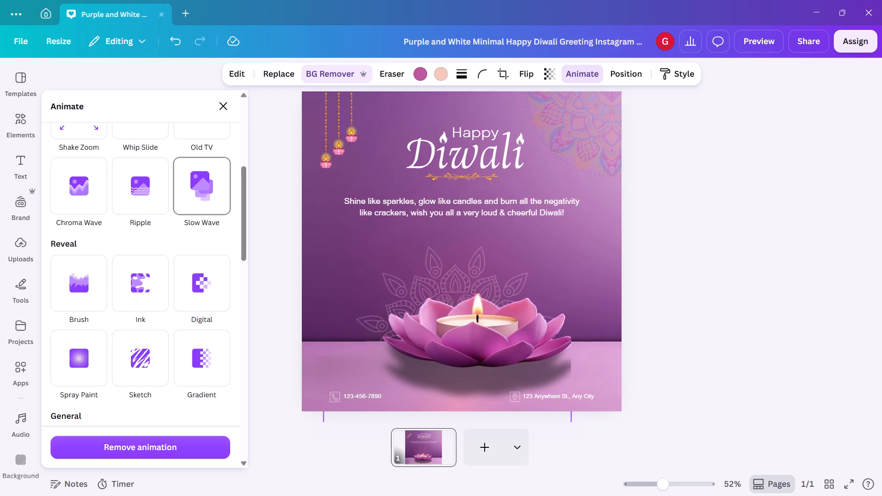
{"action": "scroll", "coordinate": [195, 349], "scroll_direction": "down", "scroll_amount": 1}
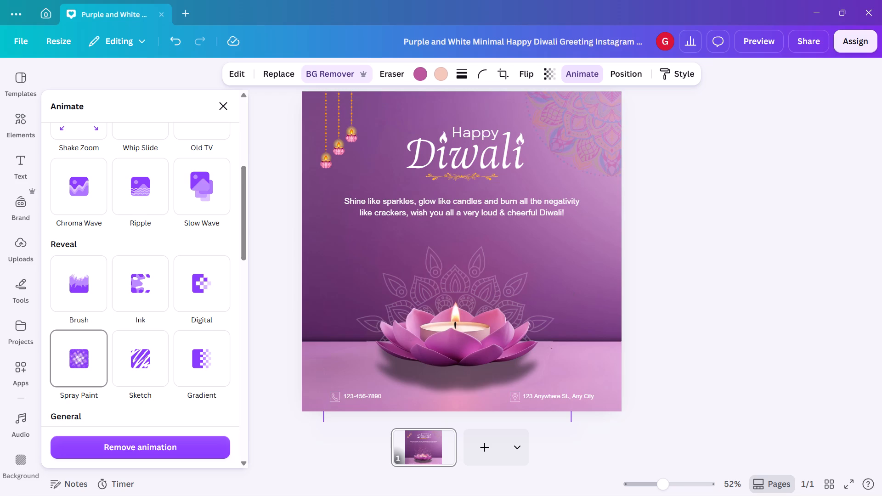
{"action": "scroll", "coordinate": [206, 359], "scroll_direction": "down", "scroll_amount": 3}
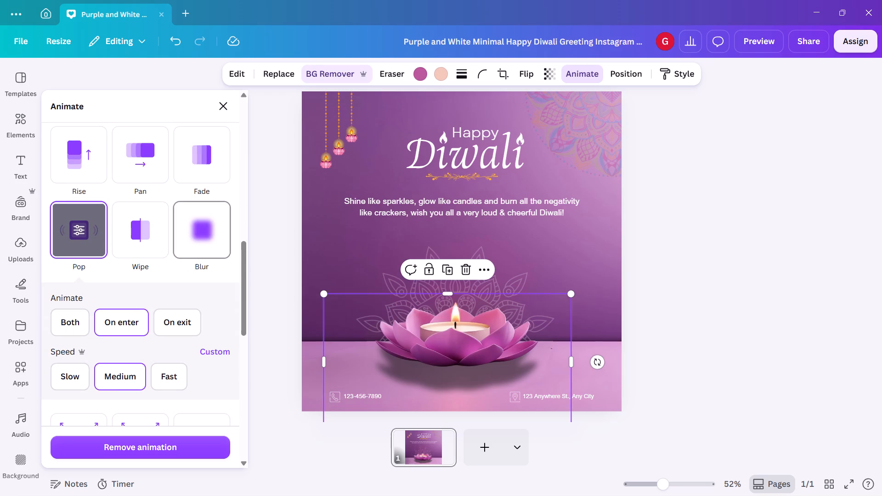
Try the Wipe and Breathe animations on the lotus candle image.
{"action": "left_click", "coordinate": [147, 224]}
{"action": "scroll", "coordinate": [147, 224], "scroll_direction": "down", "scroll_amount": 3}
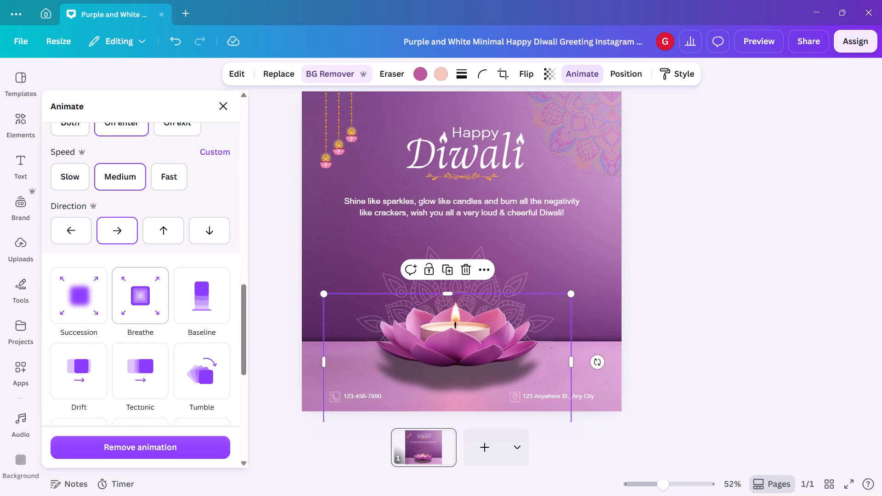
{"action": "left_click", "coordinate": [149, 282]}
Apply the Baseline animation to the lotus candle image and set its speed to Slow.
{"action": "left_click", "coordinate": [202, 297]}
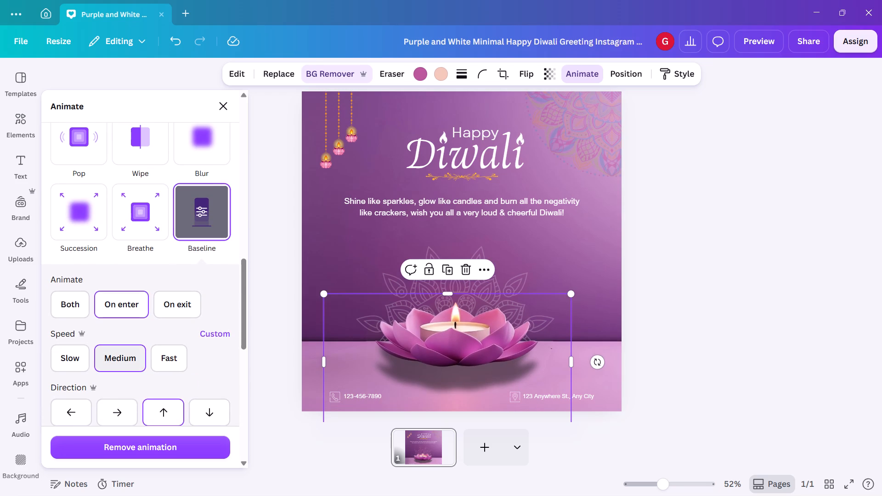
{"action": "left_click", "coordinate": [60, 349]}
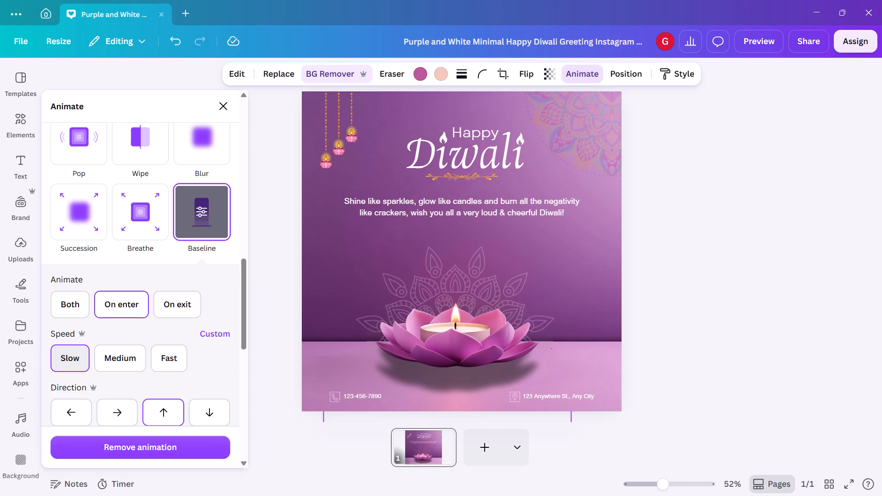
Apply the Pan animation to the hanging lamps graphic and set its speed to Slow.
{"action": "left_click", "coordinate": [340, 124]}
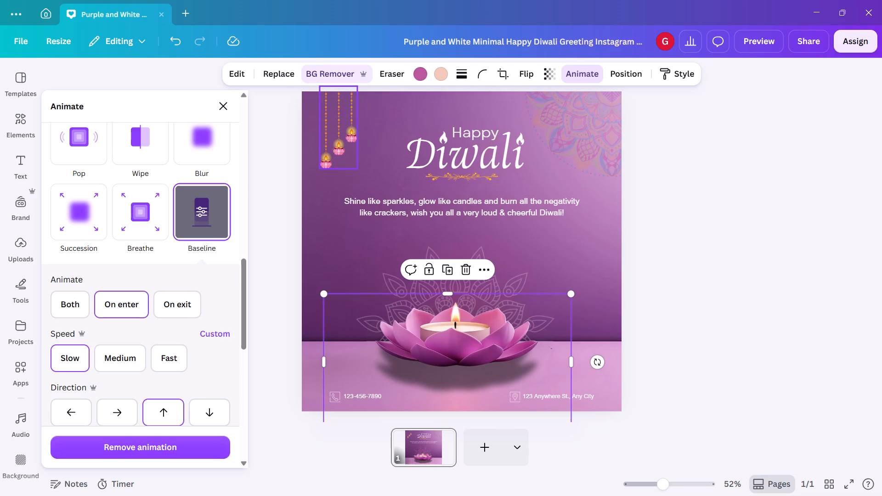
{"action": "scroll", "coordinate": [128, 349], "scroll_direction": "up", "scroll_amount": 2}
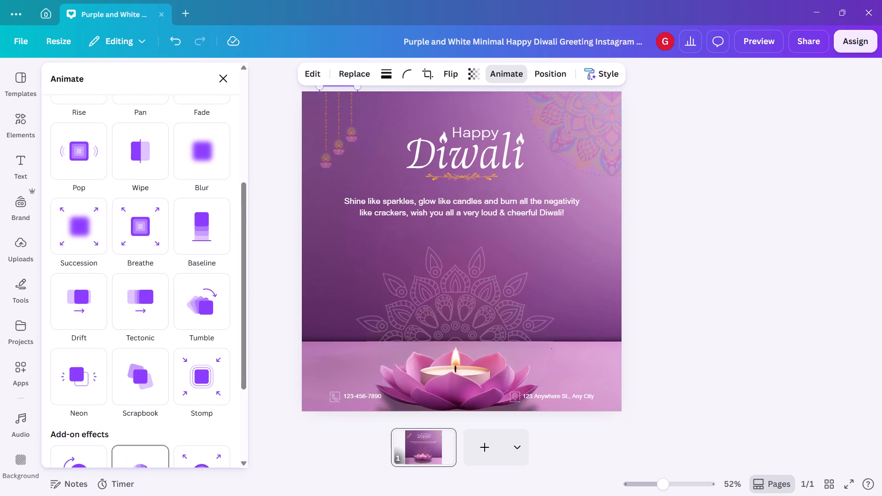
{"action": "scroll", "coordinate": [128, 349], "scroll_direction": "up", "scroll_amount": 3}
{"action": "scroll", "coordinate": [128, 356], "scroll_direction": "down", "scroll_amount": 2}
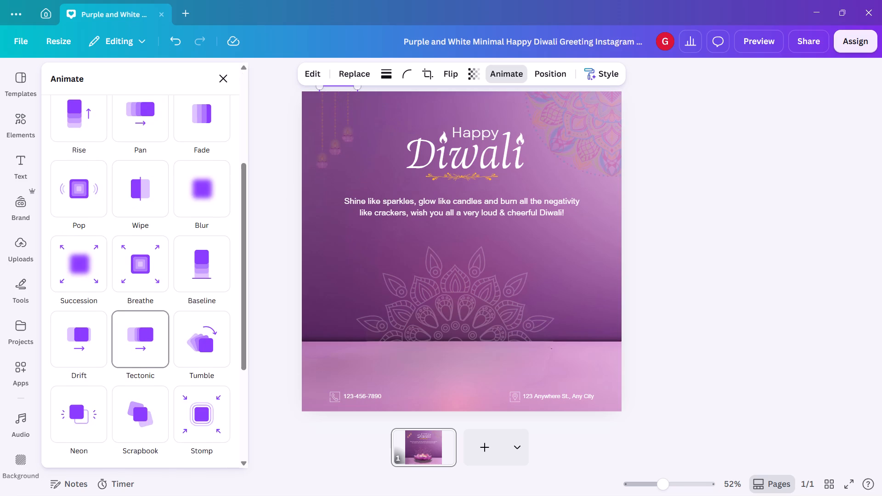
{"action": "scroll", "coordinate": [128, 356], "scroll_direction": "down", "scroll_amount": 1}
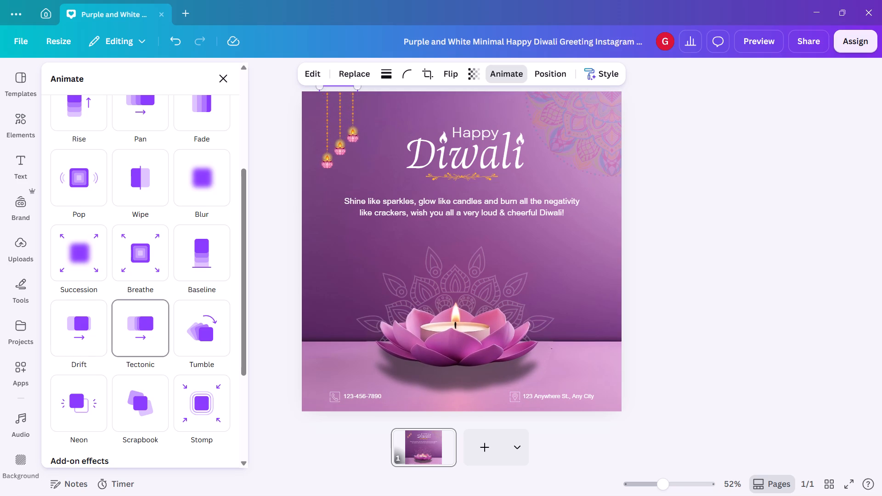
{"action": "scroll", "coordinate": [151, 339], "scroll_direction": "up", "scroll_amount": 2}
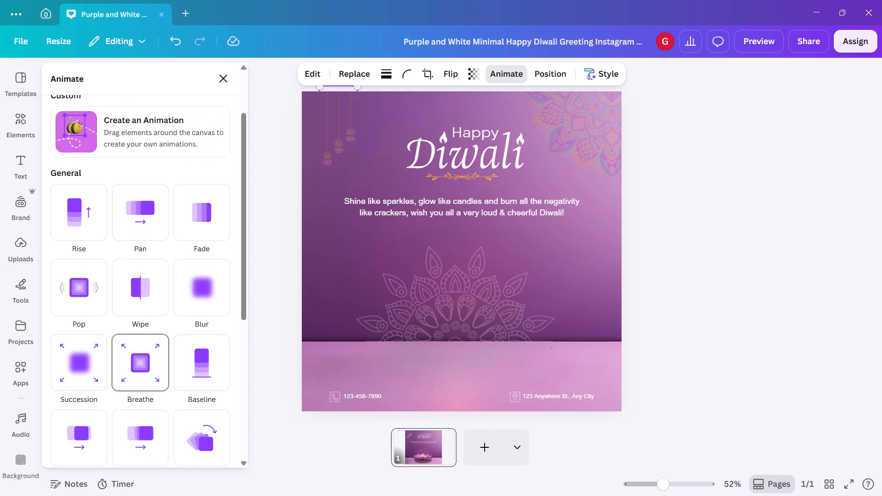
{"action": "left_click", "coordinate": [143, 224]}
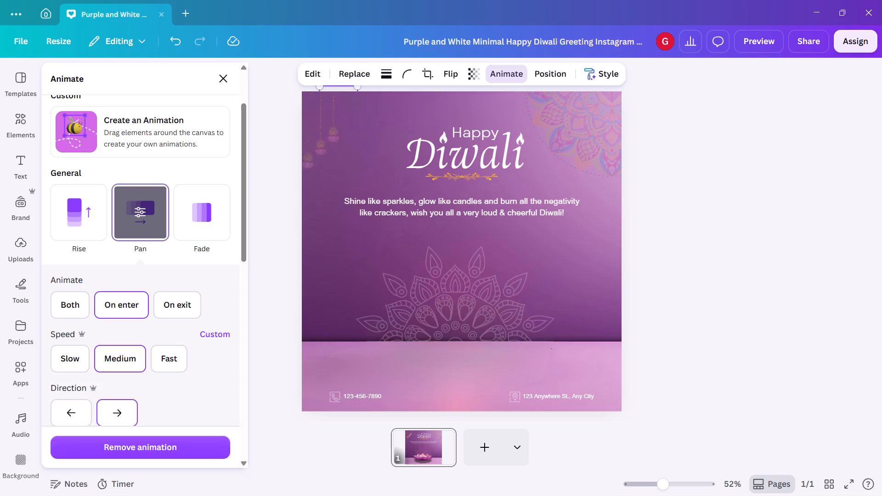
{"action": "left_click", "coordinate": [72, 359]}
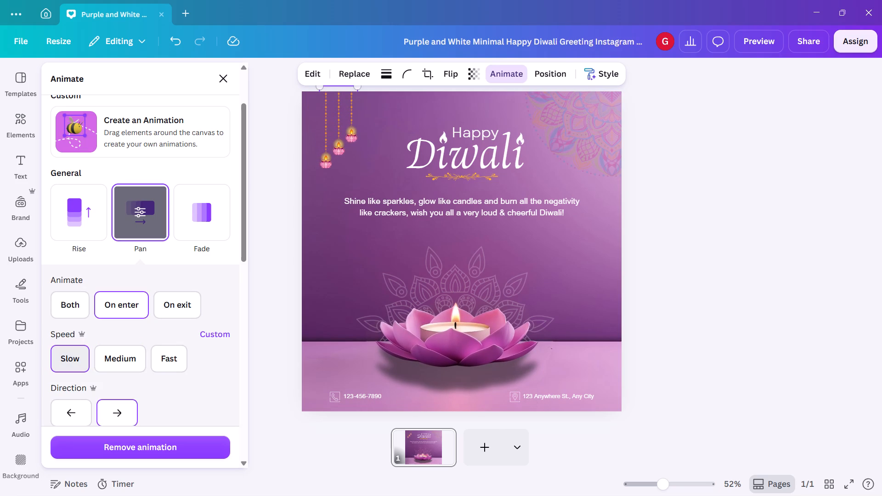
Apply the Wipe animation to the Happy and Diwali title texts together with the two flame graphics on the title.
{"action": "left_click", "coordinate": [474, 135]}
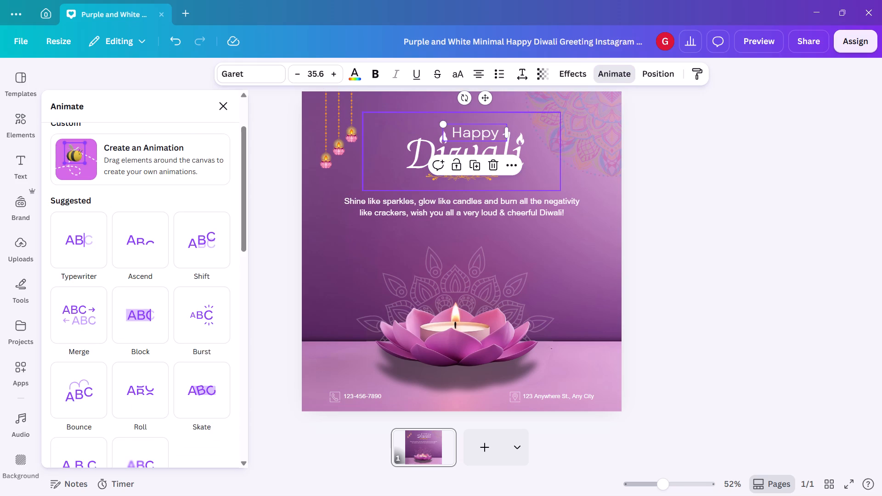
{"action": "left_click", "coordinate": [528, 163], "text": "shift"}
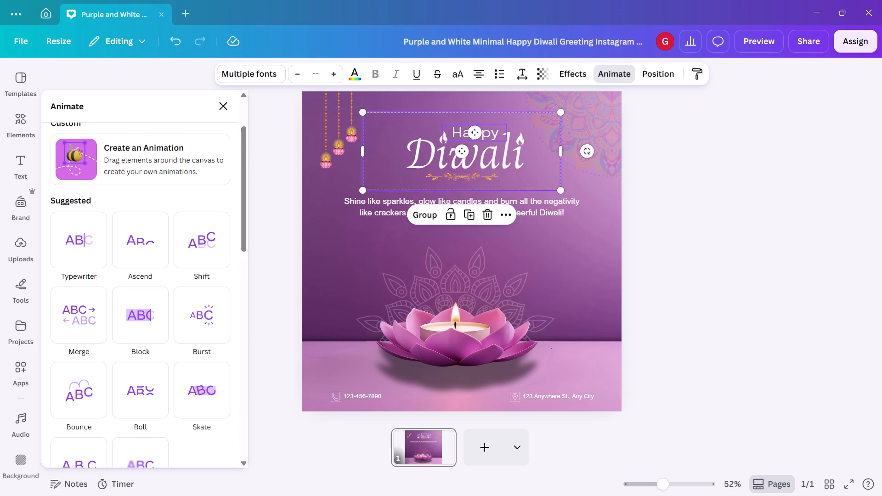
{"action": "left_click", "coordinate": [486, 180], "text": "shift"}
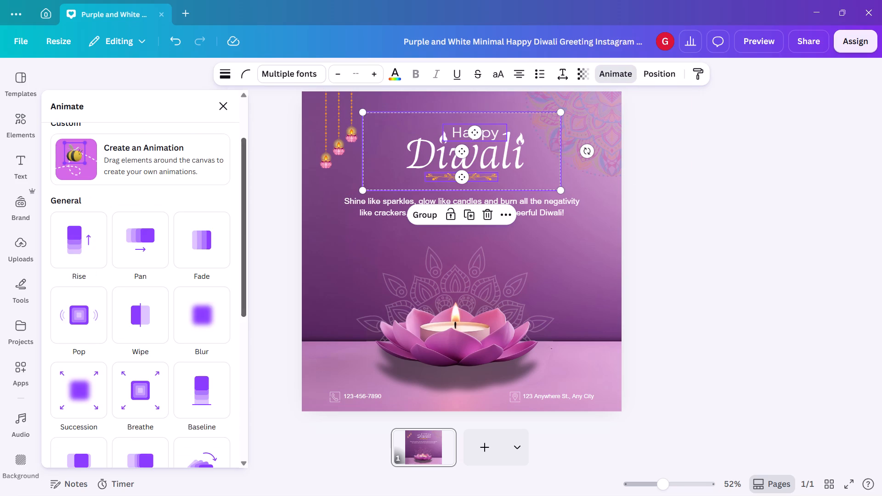
{"action": "scroll", "coordinate": [187, 326], "scroll_direction": "down", "scroll_amount": 3}
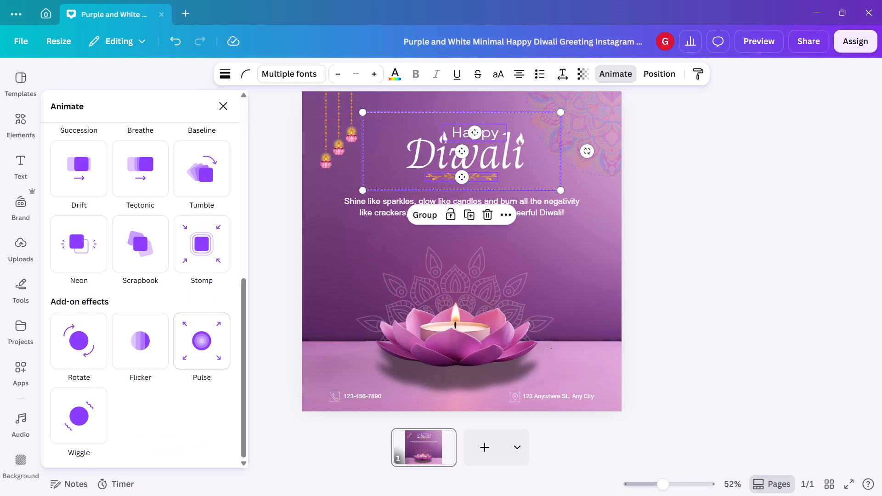
{"action": "scroll", "coordinate": [187, 326], "scroll_direction": "down", "scroll_amount": 1}
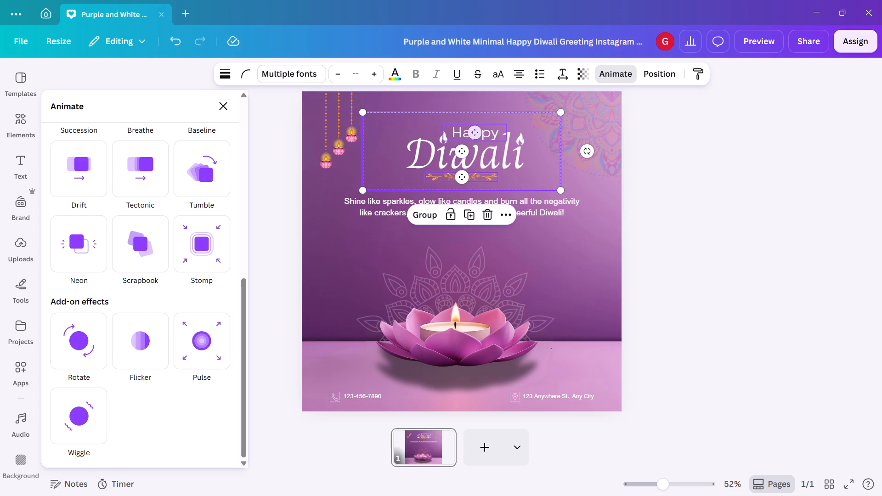
{"action": "left_click", "coordinate": [485, 175], "text": "shift"}
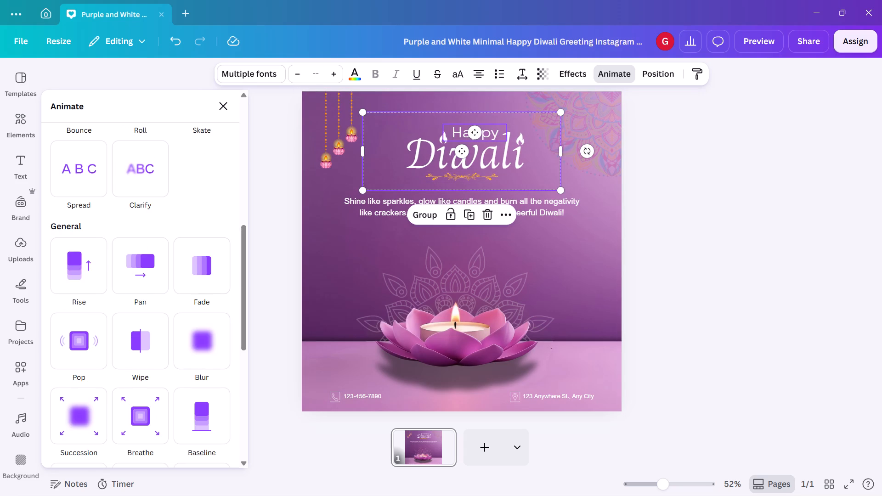
{"action": "scroll", "coordinate": [166, 312], "scroll_direction": "right", "scroll_amount": 1}
{"action": "scroll", "coordinate": [99, 189], "scroll_direction": "up", "scroll_amount": 6}
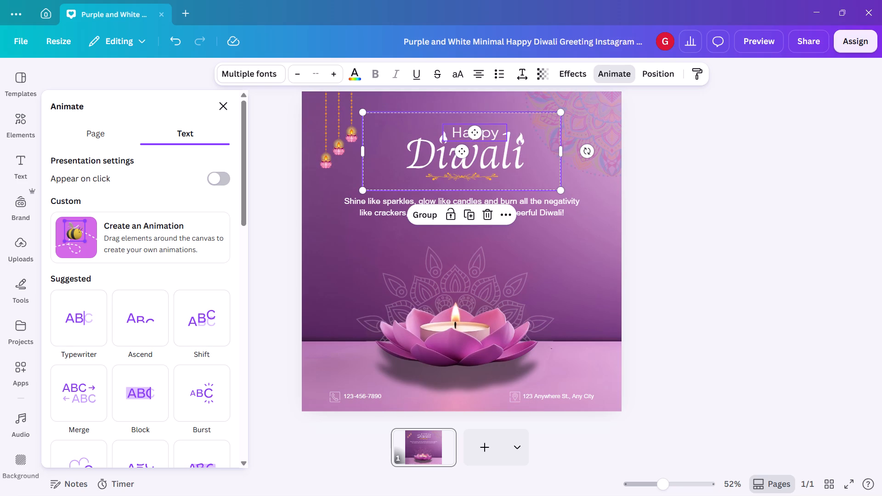
{"action": "left_click", "coordinate": [442, 137], "text": "shift"}
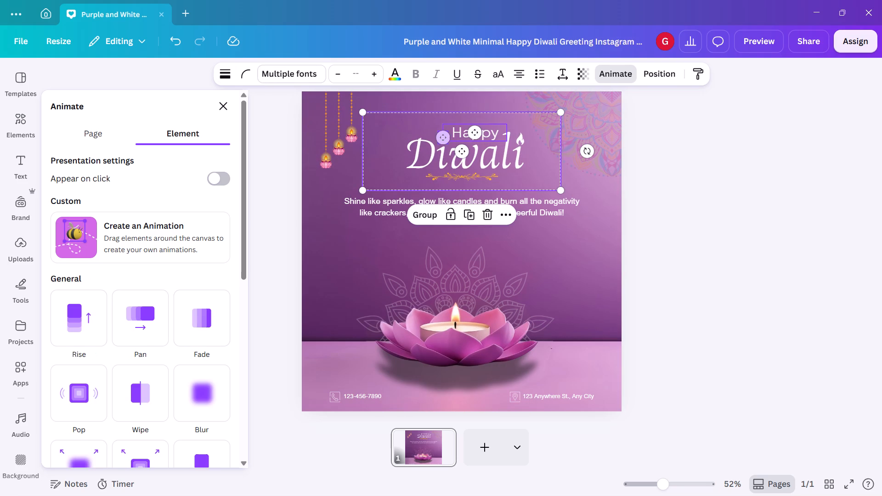
{"action": "left_click", "coordinate": [520, 140], "text": "shift"}
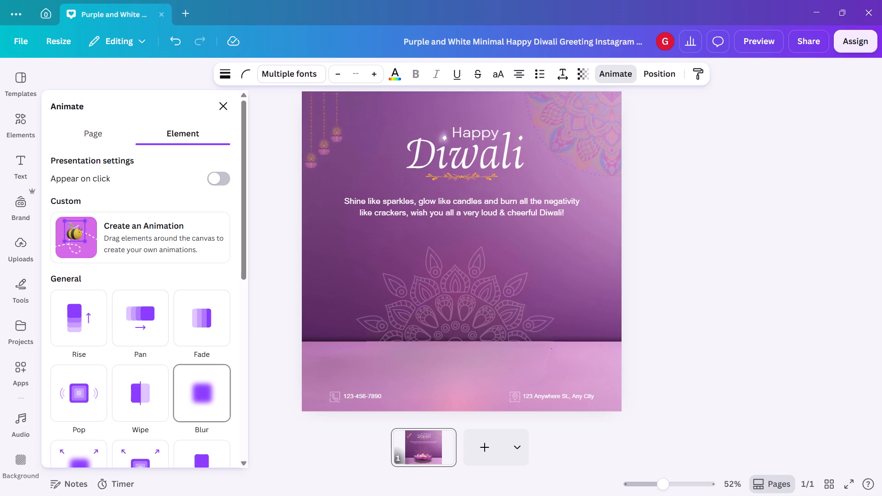
{"action": "left_click", "coordinate": [134, 383]}
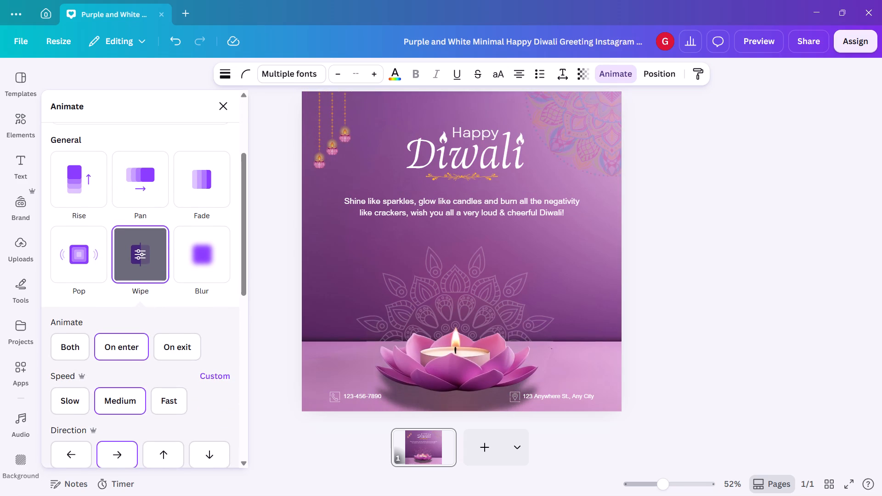
Set the Wipe direction of the selected title texts and flames to down and close the animation settings.
{"action": "scroll", "coordinate": [134, 383], "scroll_direction": "down", "scroll_amount": 1}
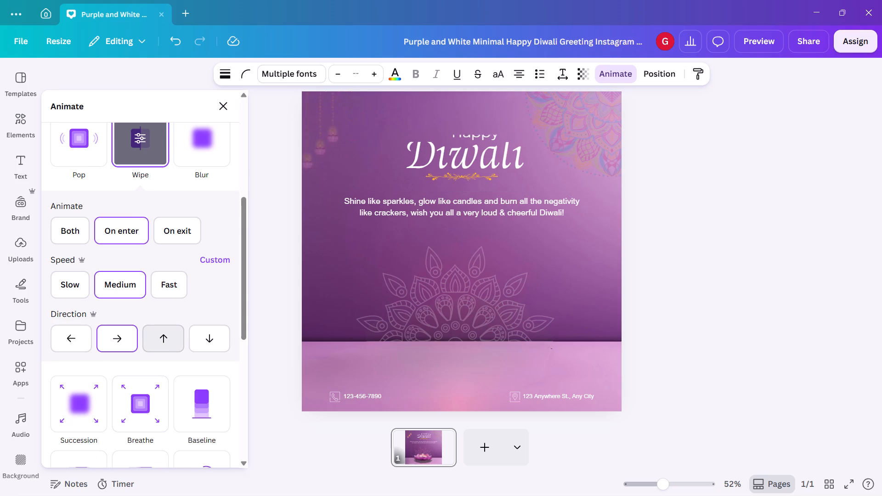
{"action": "left_click", "coordinate": [204, 341]}
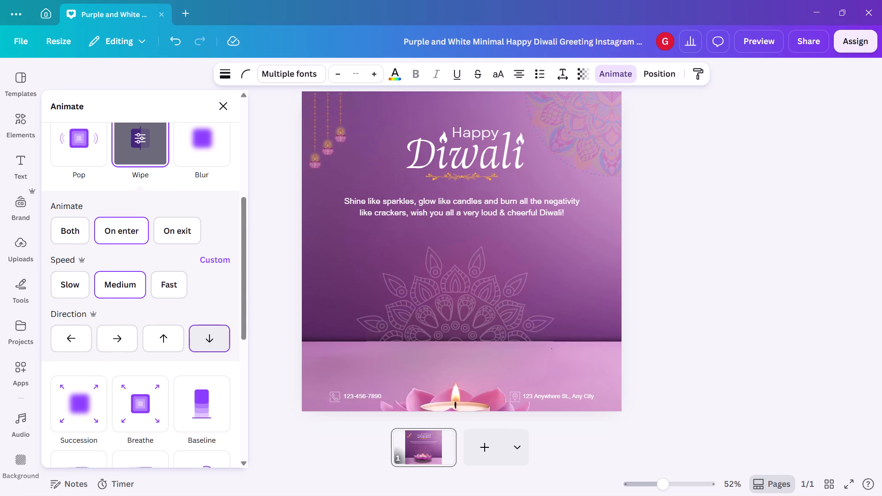
{"action": "scroll", "coordinate": [204, 341], "scroll_direction": "down", "scroll_amount": 4}
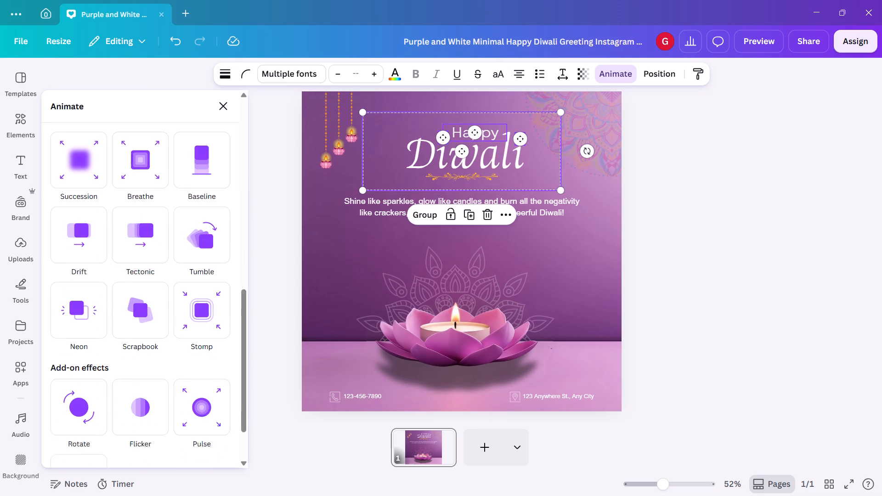
{"action": "scroll", "coordinate": [204, 341], "scroll_direction": "down", "scroll_amount": 2}
{"action": "left_click", "coordinate": [747, 261]}
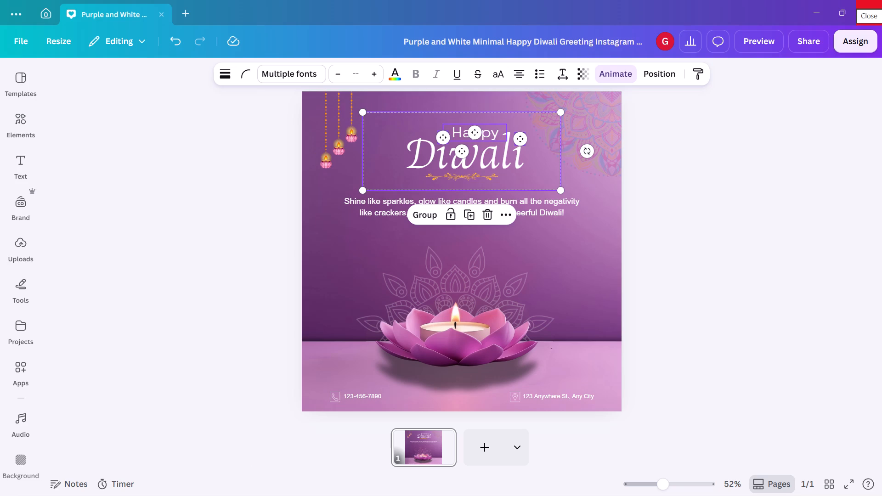
Save the Diwali design and close Canva.
{"action": "key", "text": "ctrl+s"}
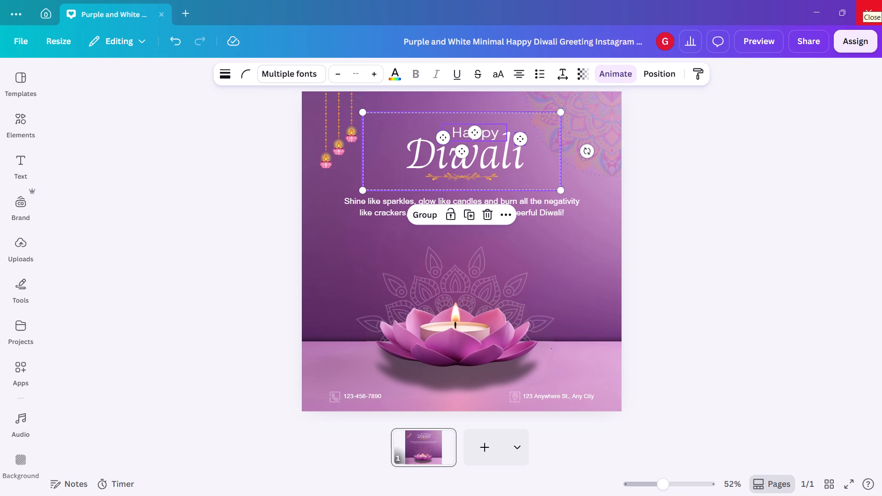
{"action": "left_click", "coordinate": [881, 0]}
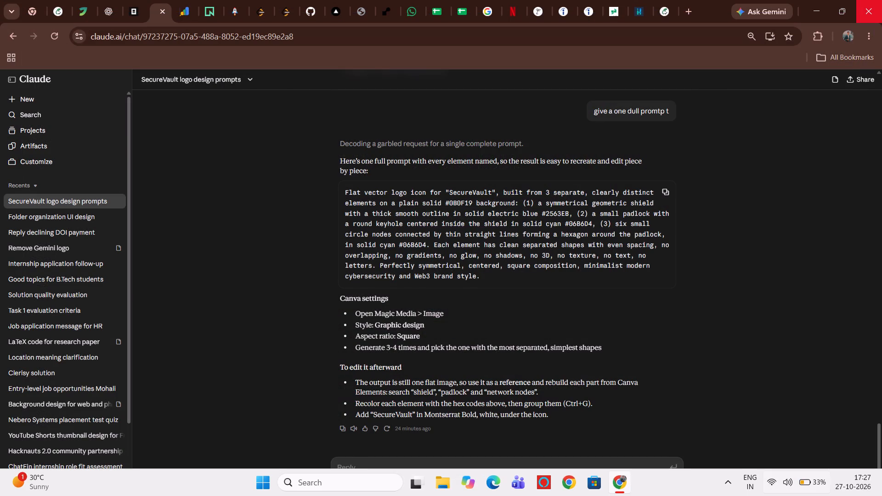
Close the Chrome browser, first choosing to stay on the Technical Candidates spreadsheet before closing the window again.
{"action": "left_click", "coordinate": [881, 0]}
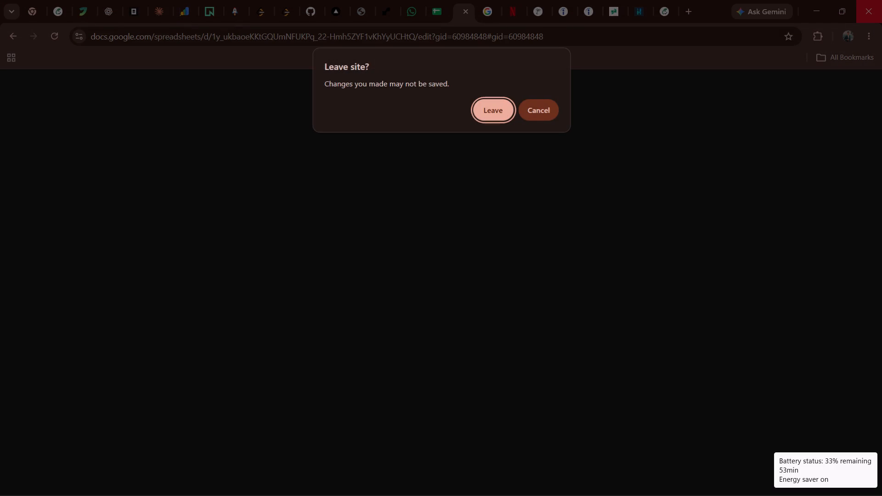
{"action": "left_click", "coordinate": [544, 115]}
{"action": "left_click", "coordinate": [486, 178]}
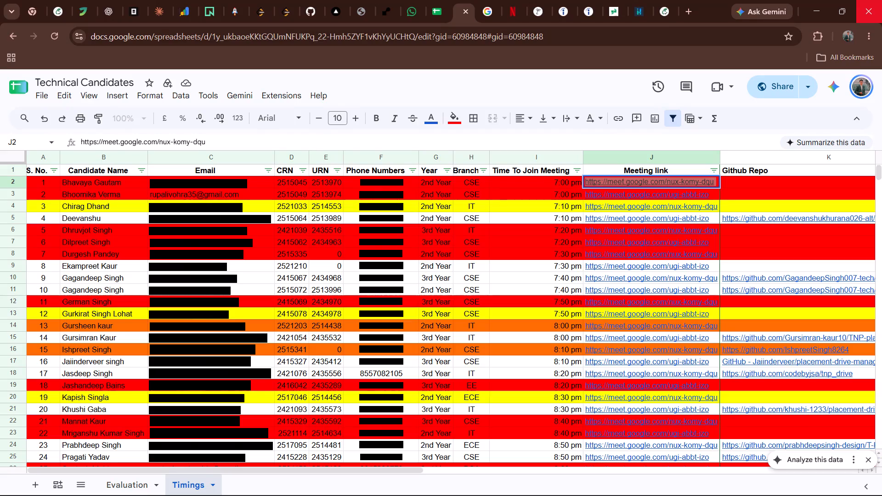
{"action": "left_click", "coordinate": [881, 0]}
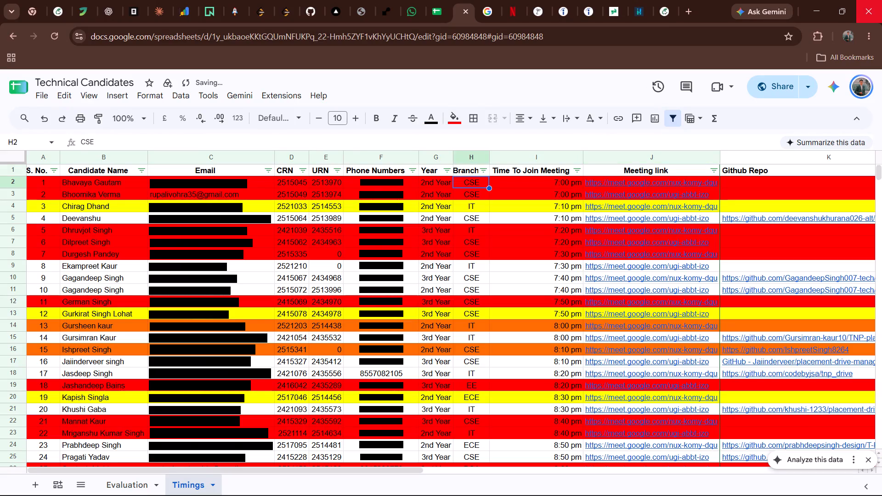
Show the hidden system tray icons on the desktop.
{"action": "key", "text": "alt+Tab"}
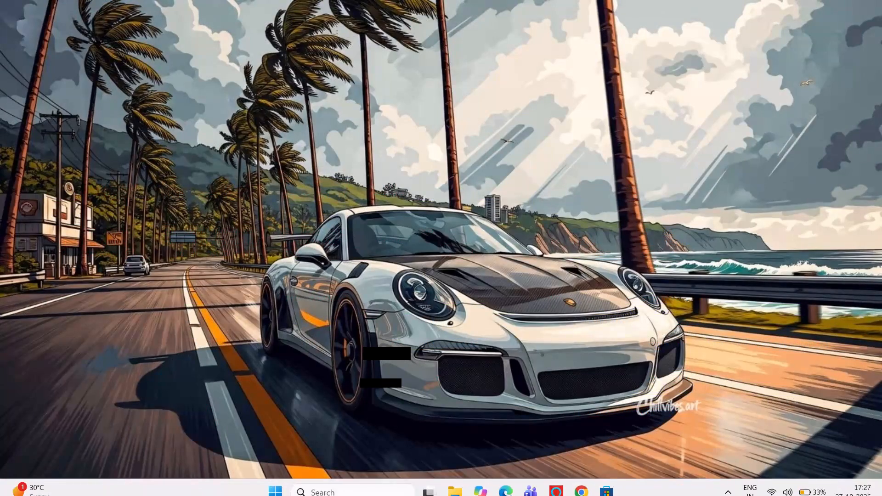
{"action": "left_click", "coordinate": [729, 485]}
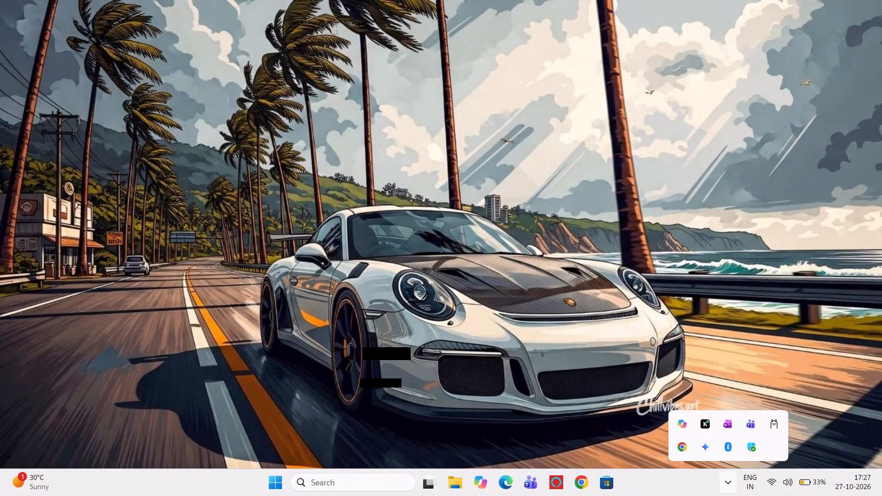